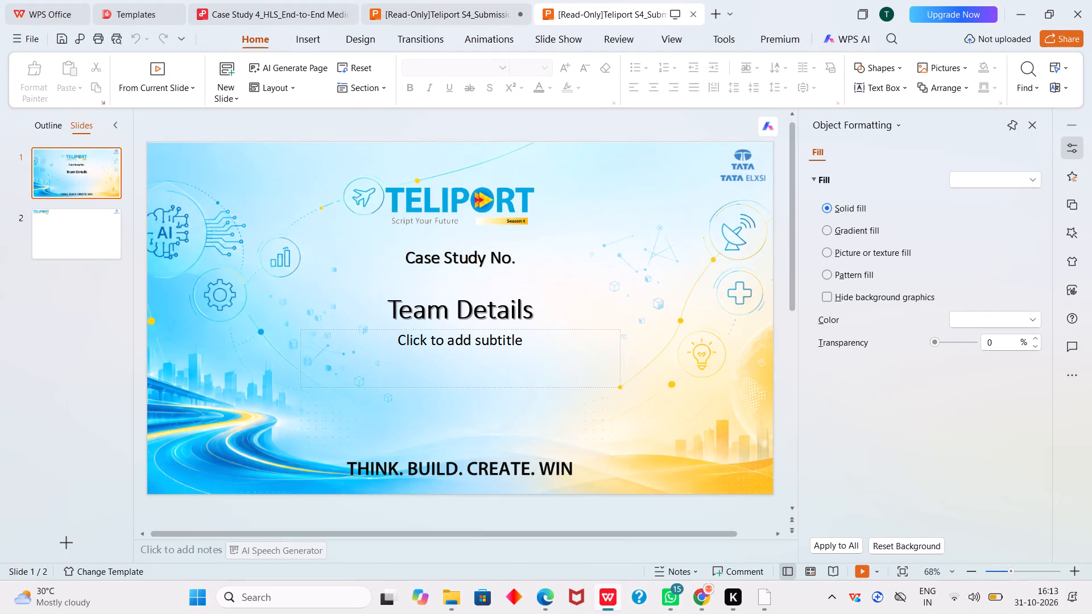
Complete the case study line on the title slide so it reads "Case Study No. 4".
click(528, 263)
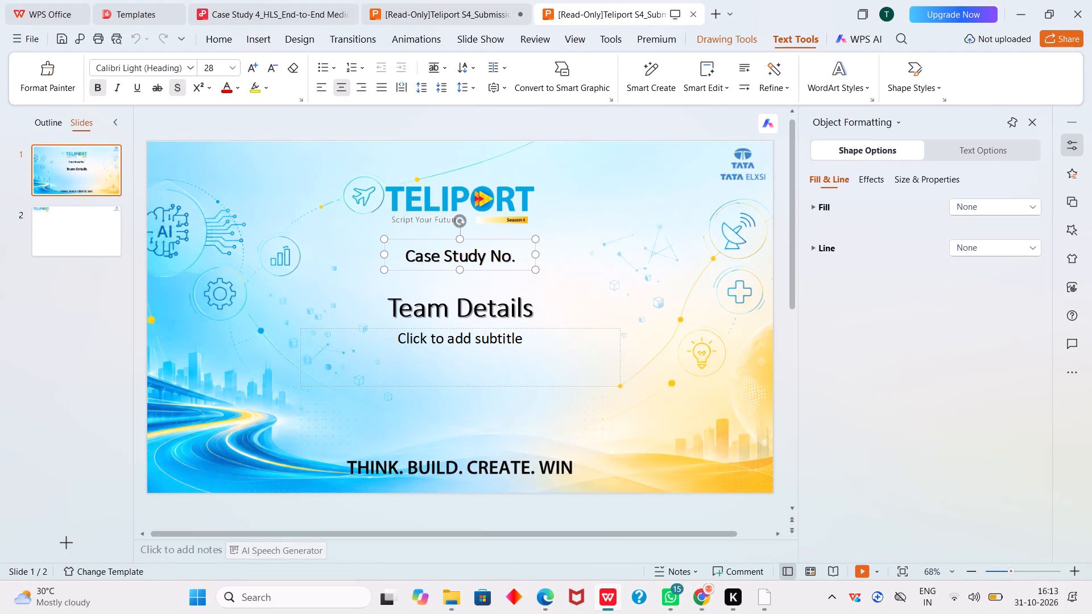
click(520, 254)
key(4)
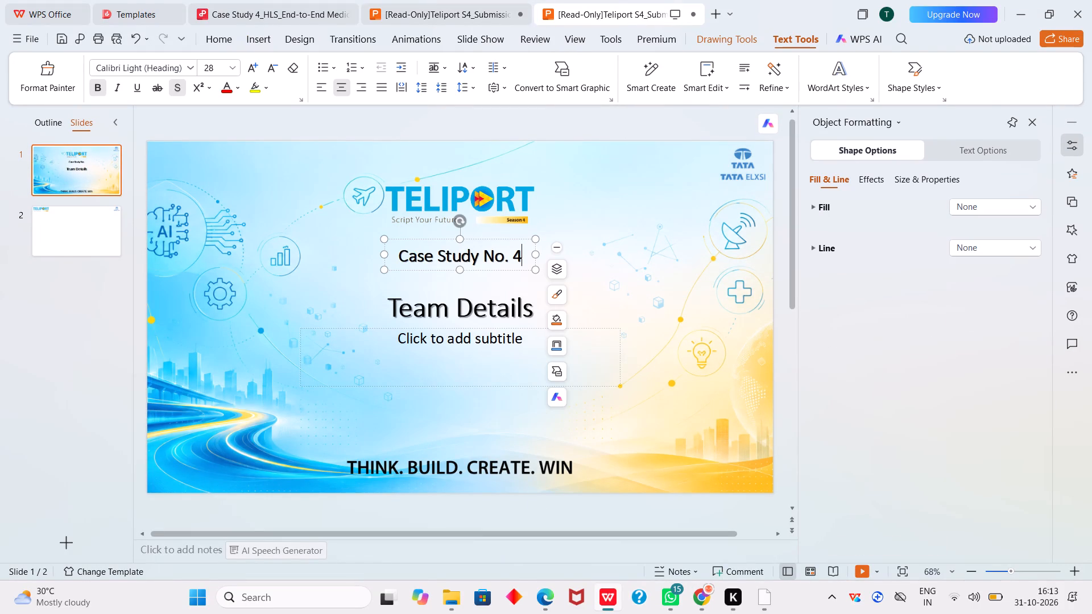
Enter the first team member's name in the subtitle placeholder under Team Details and start a new line below it.
click(496, 357)
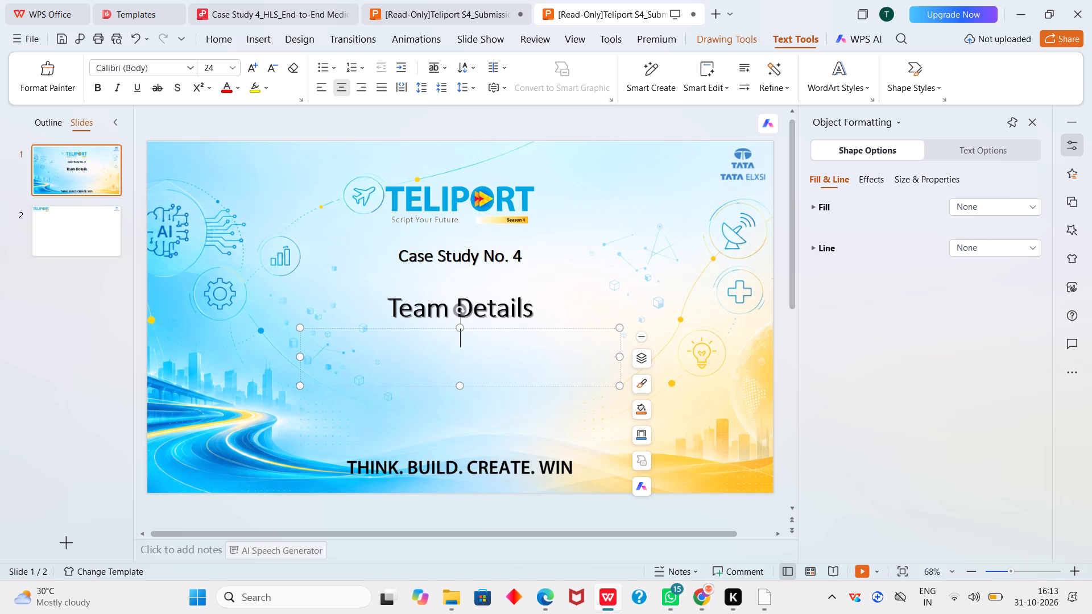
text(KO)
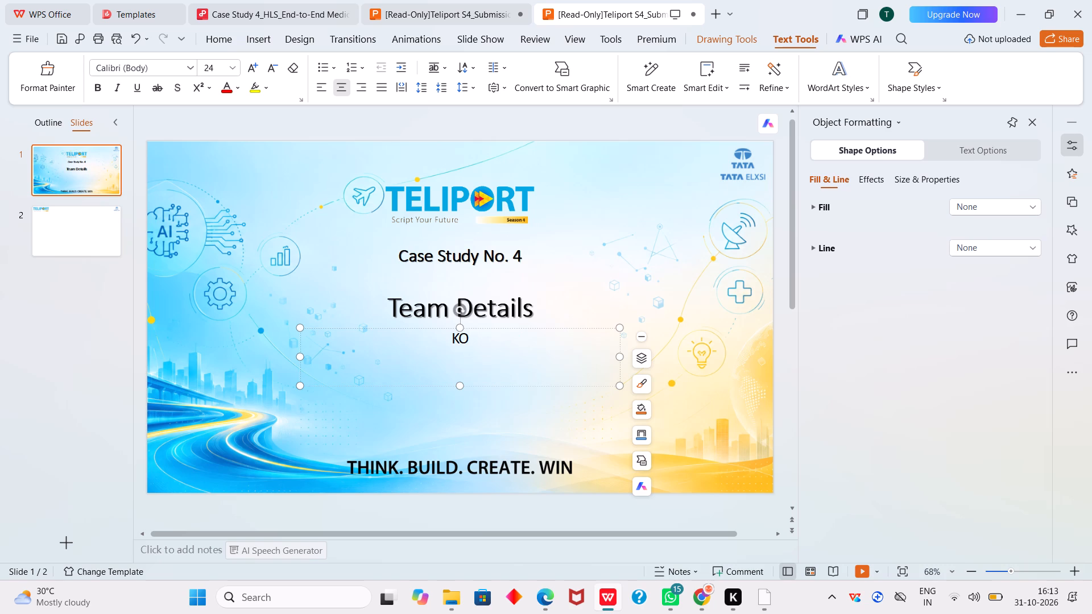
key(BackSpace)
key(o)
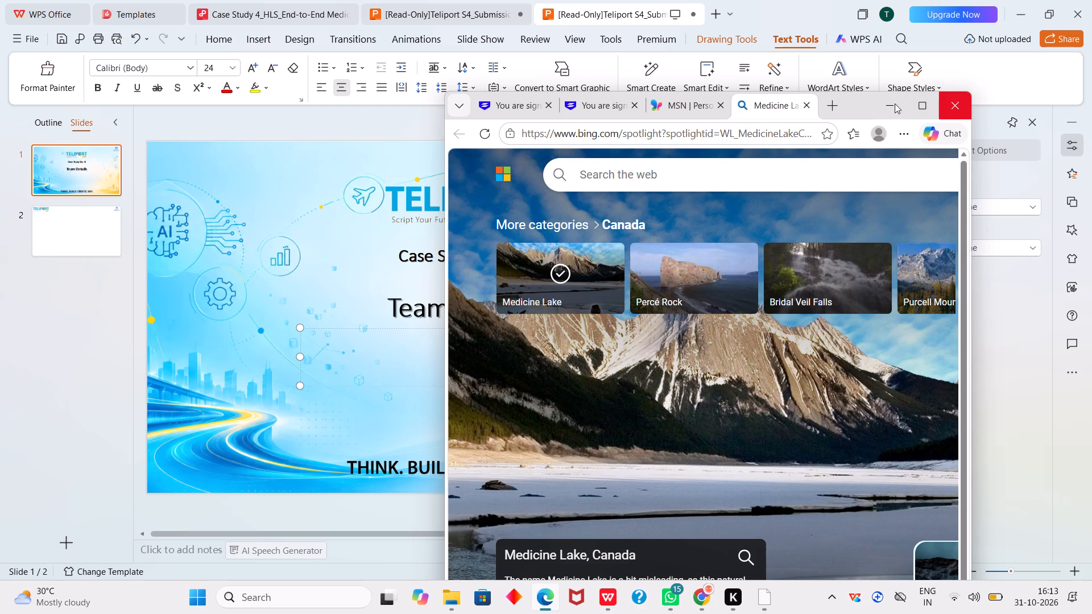
click(890, 106)
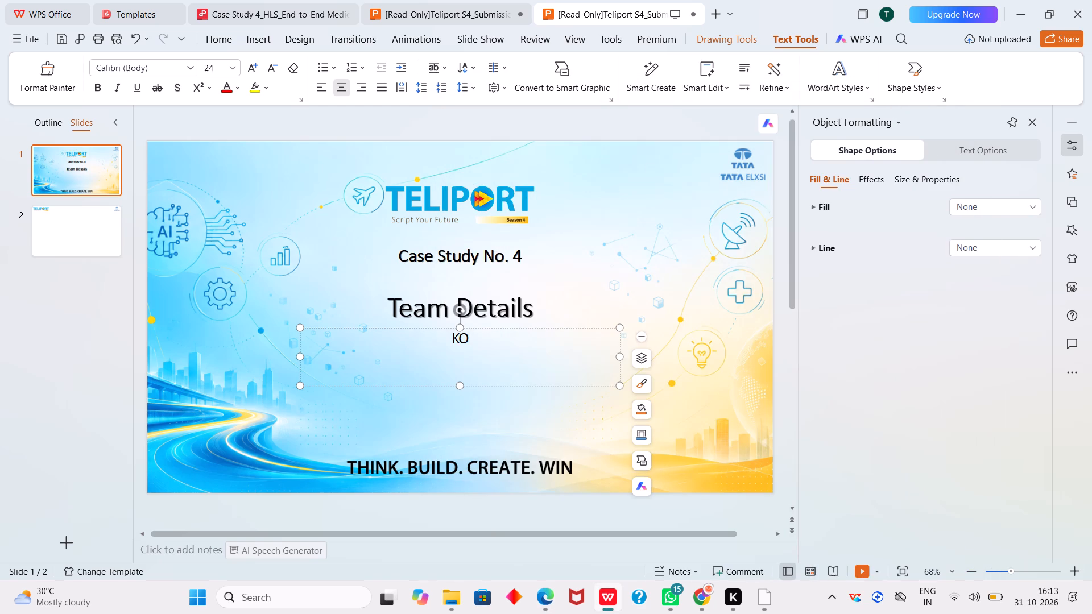
key(BackSpace)
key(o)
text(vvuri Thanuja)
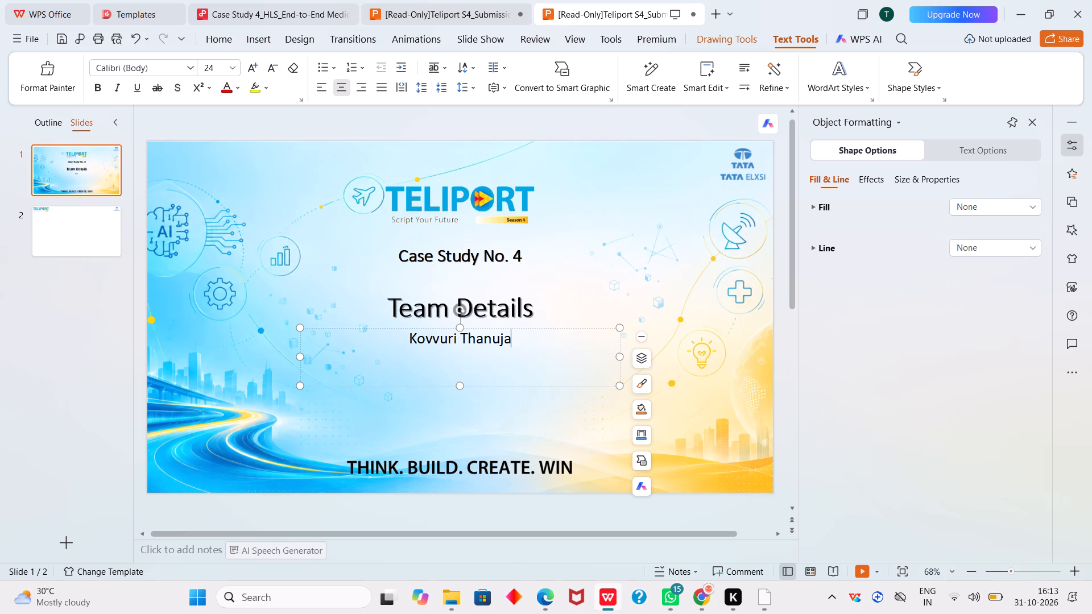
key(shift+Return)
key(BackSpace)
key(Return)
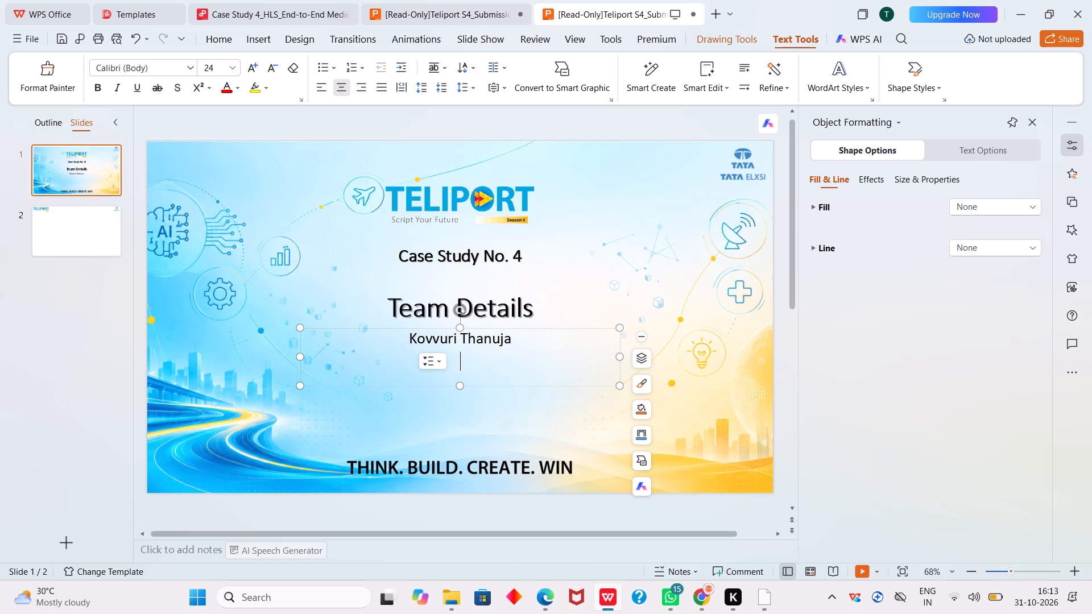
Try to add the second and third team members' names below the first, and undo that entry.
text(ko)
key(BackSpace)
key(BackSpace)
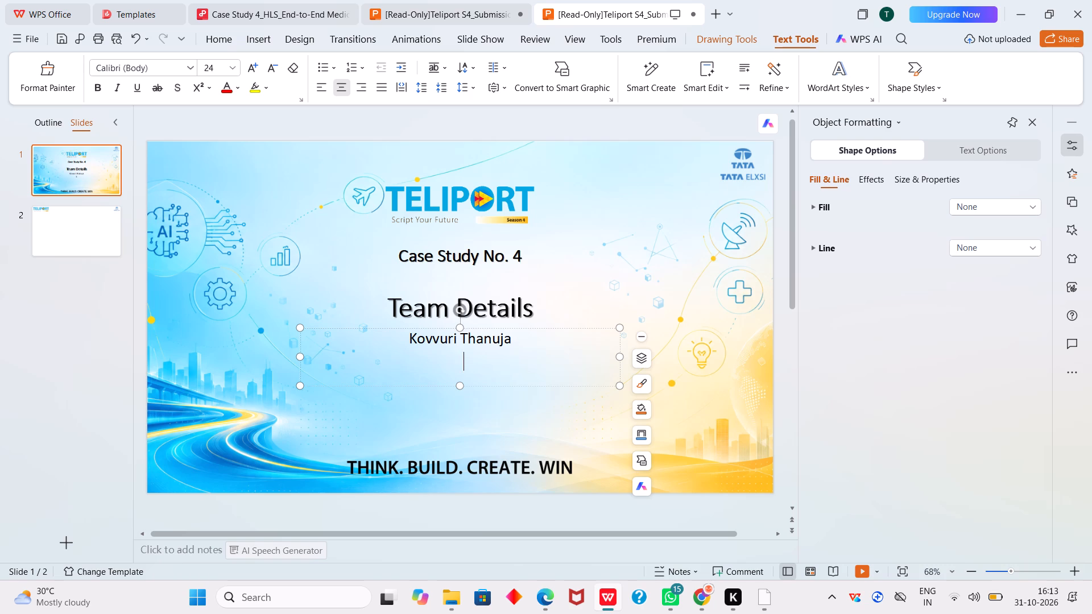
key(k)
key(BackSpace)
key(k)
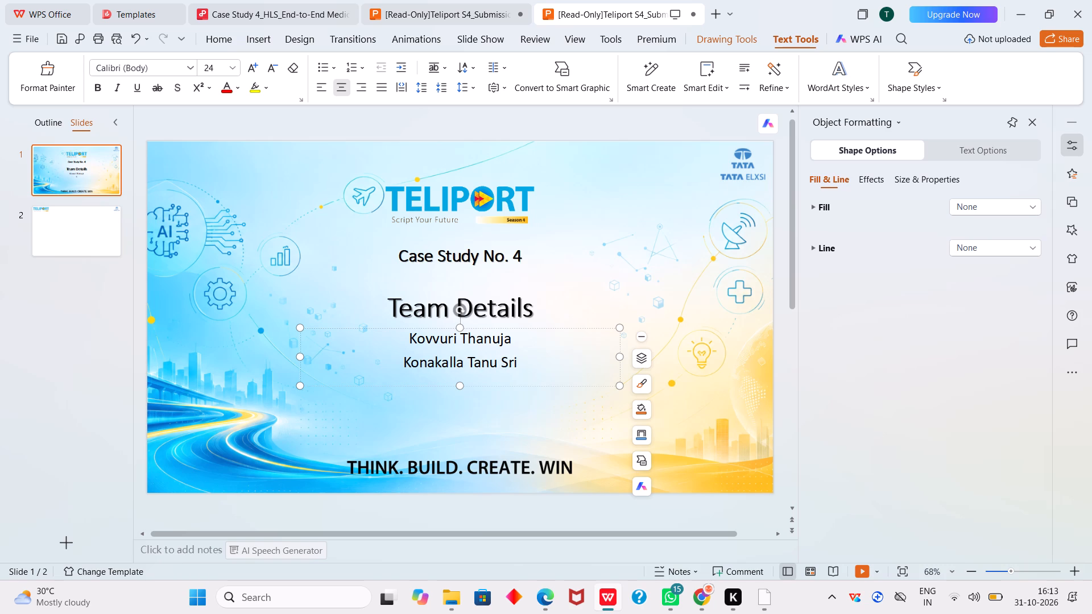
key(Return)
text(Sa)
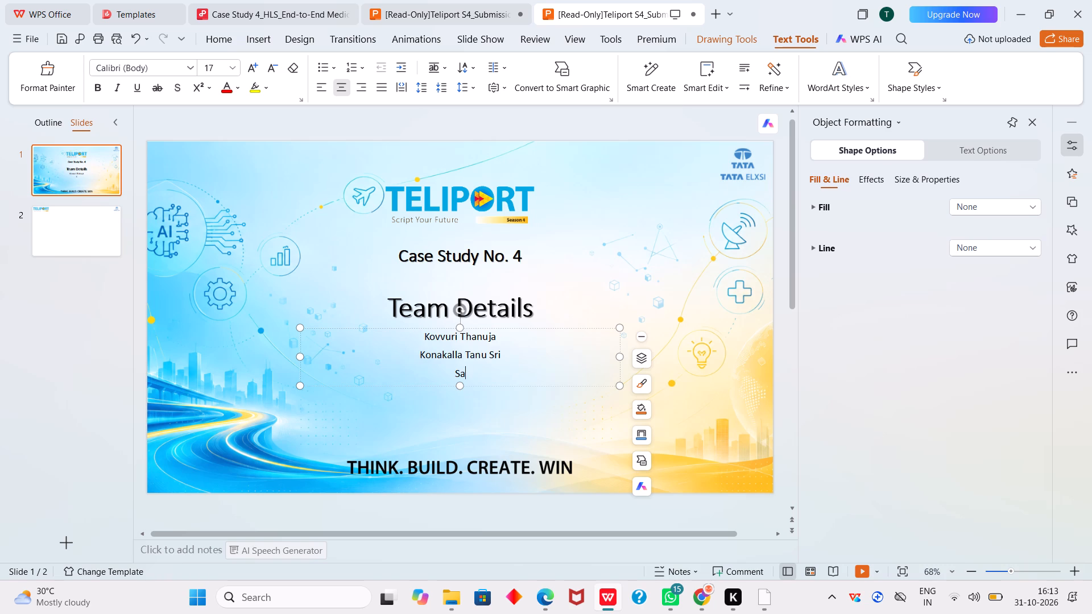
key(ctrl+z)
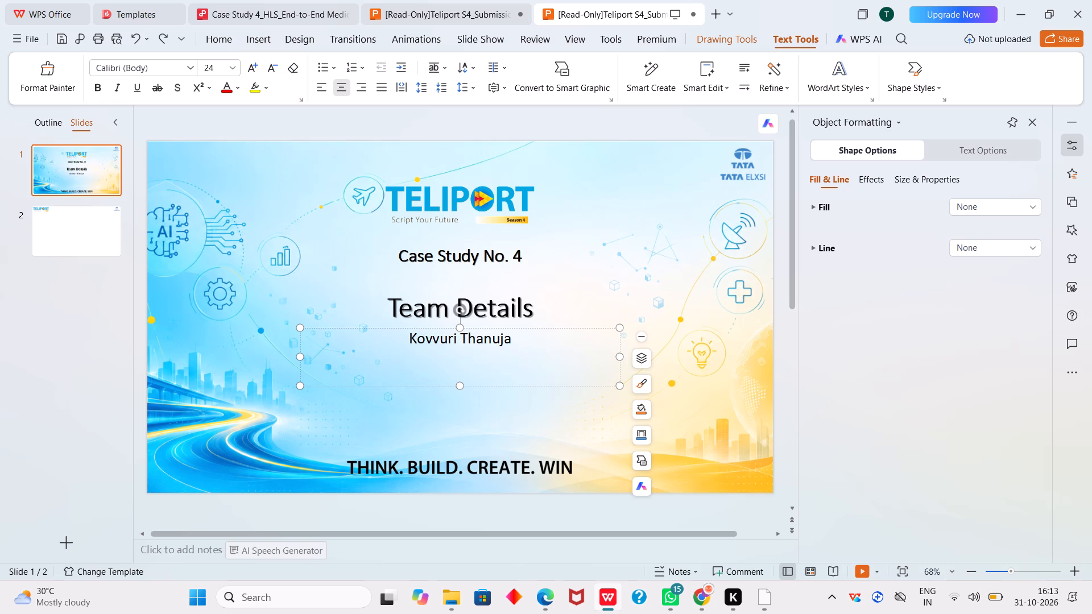
Stretch the subtitle placeholder's lower edge downward, making the box about 1.85 in tall.
drag(460, 383, 464, 412)
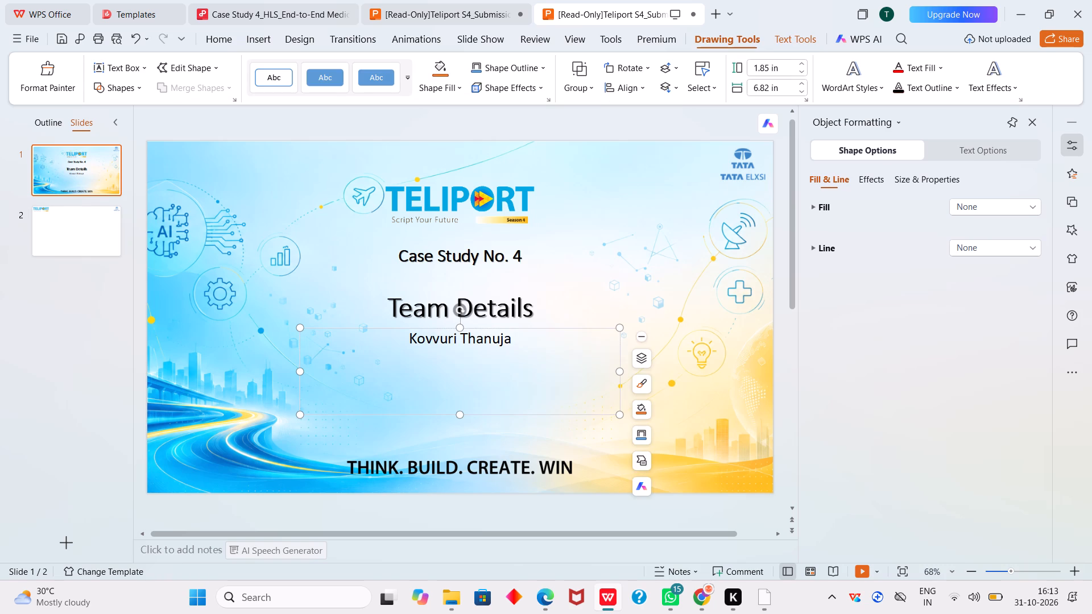
Enter the second and third team members' names on separate lines below the first name.
click(477, 356)
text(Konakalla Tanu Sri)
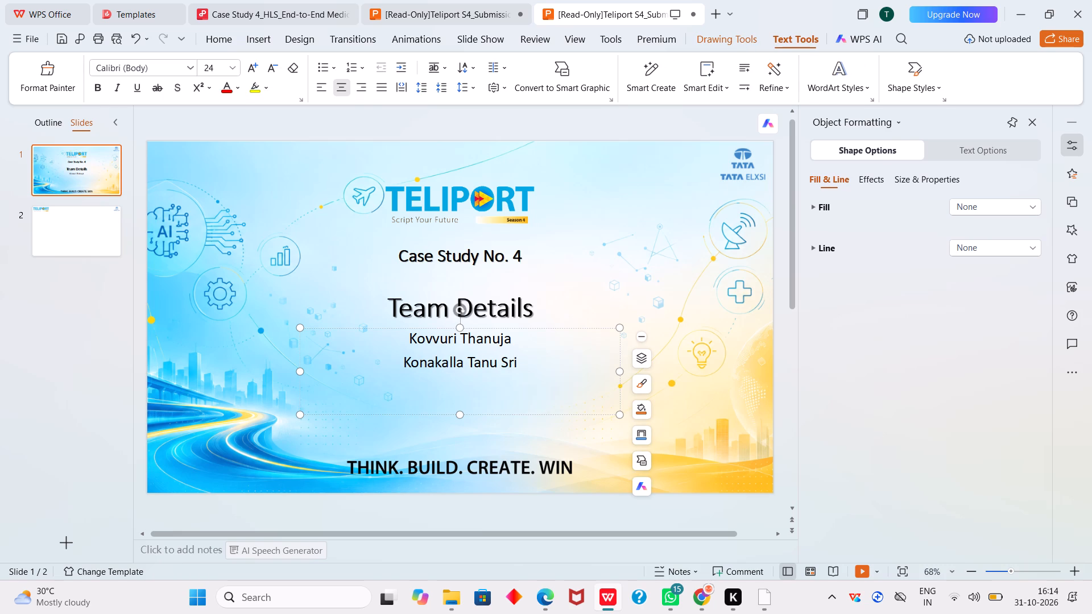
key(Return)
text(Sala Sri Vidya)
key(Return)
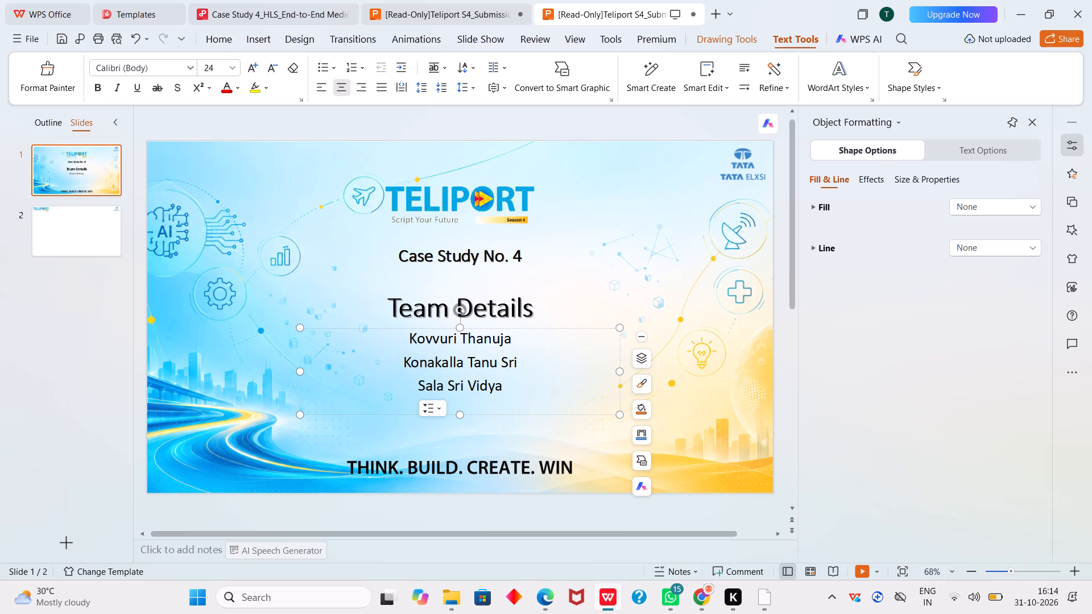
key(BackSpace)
Reduce the team names box to about 1.71 in tall and deselect it.
drag(459, 416, 468, 409)
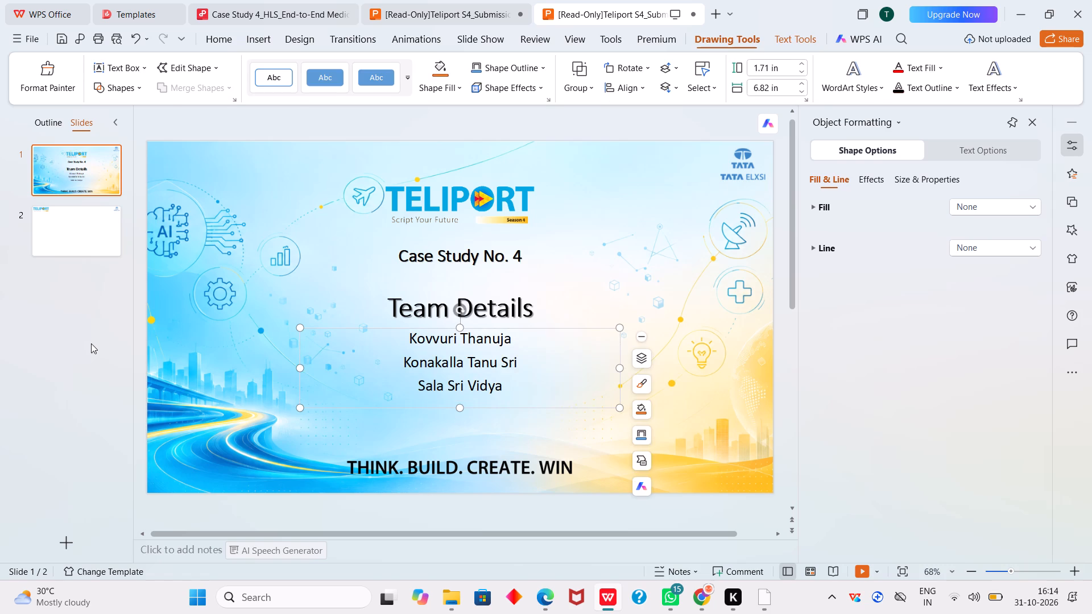
click(90, 342)
Open the blank title-and-content slide 2 for editing.
click(93, 182)
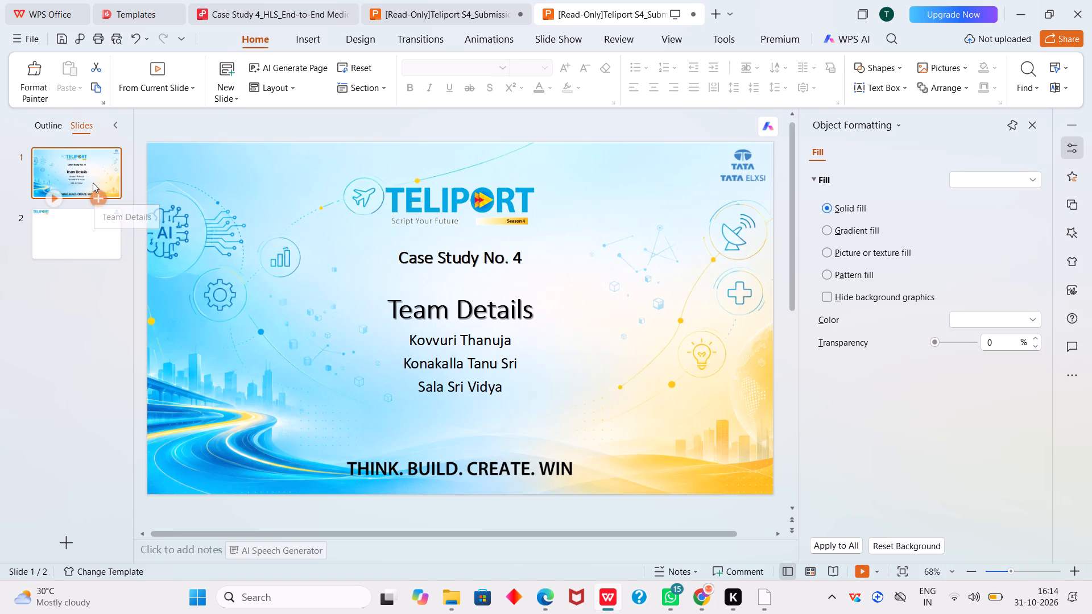
click(95, 223)
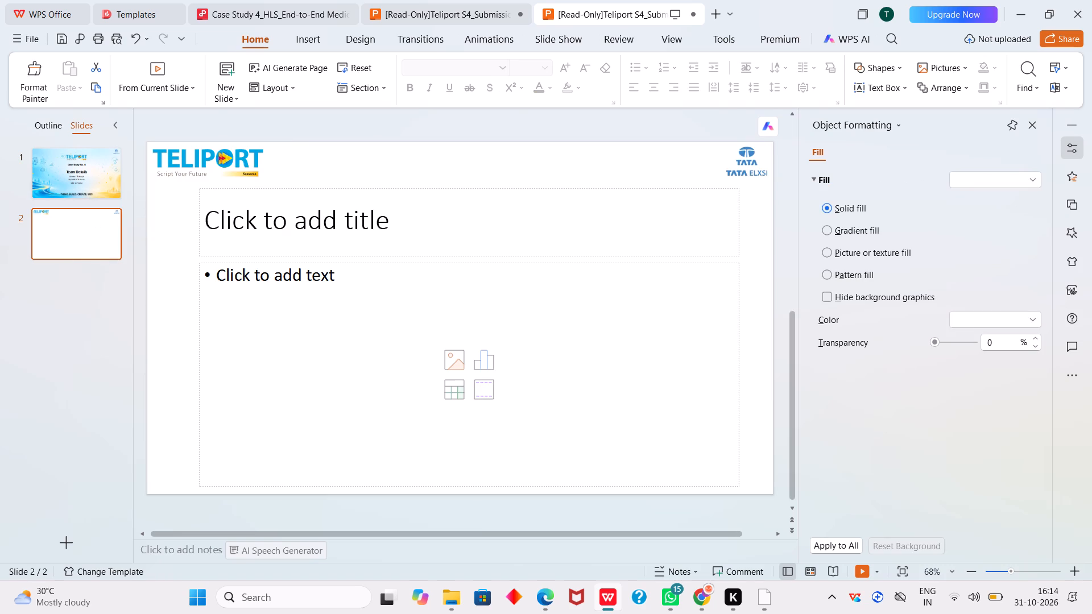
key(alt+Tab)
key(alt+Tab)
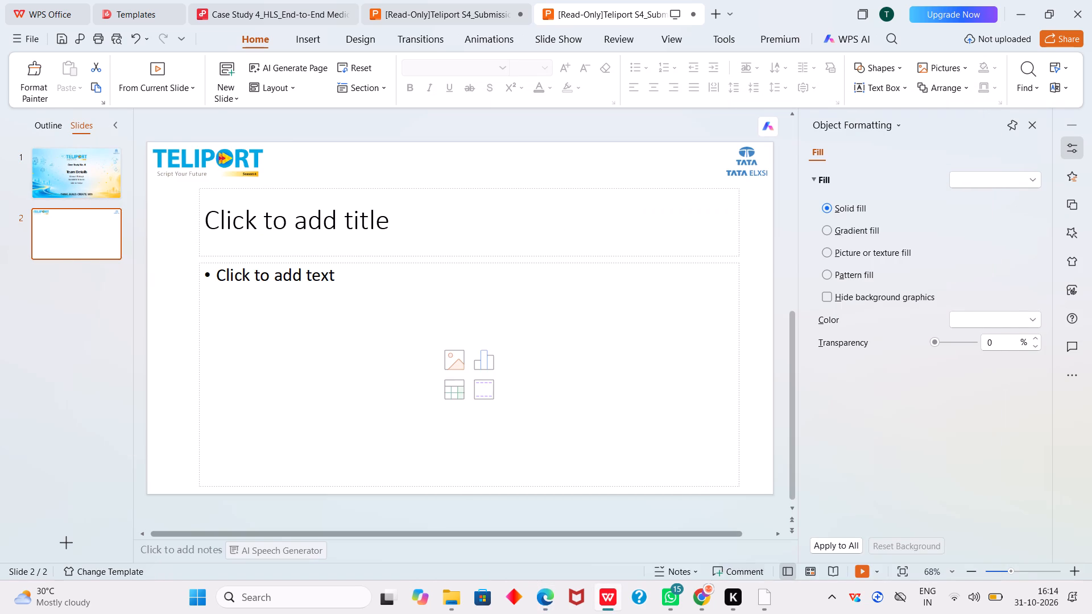
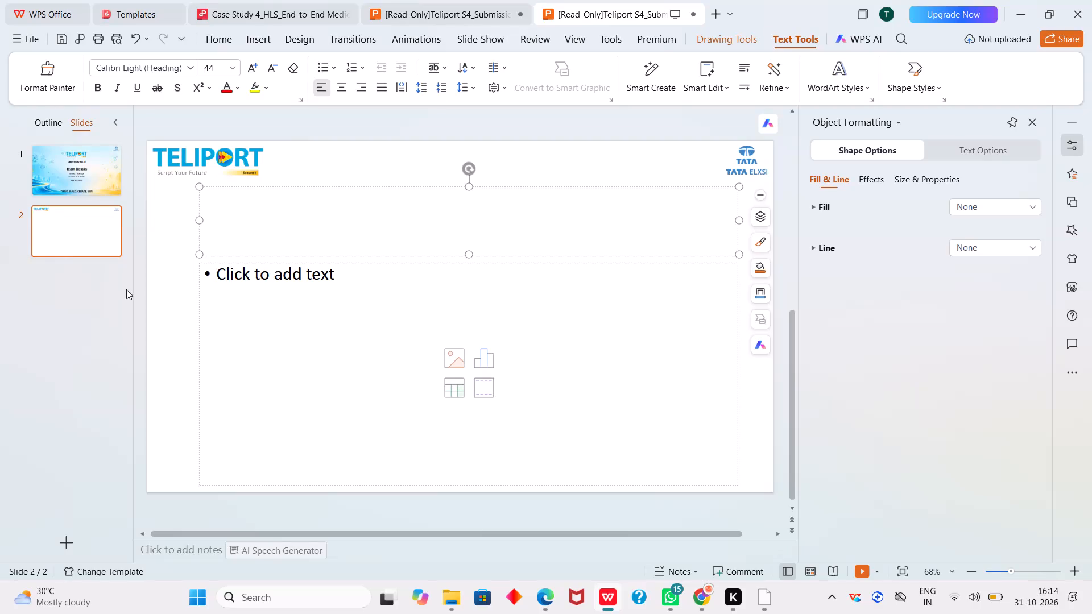
Delete the empty title and content placeholders from slide 2.
click(181, 342)
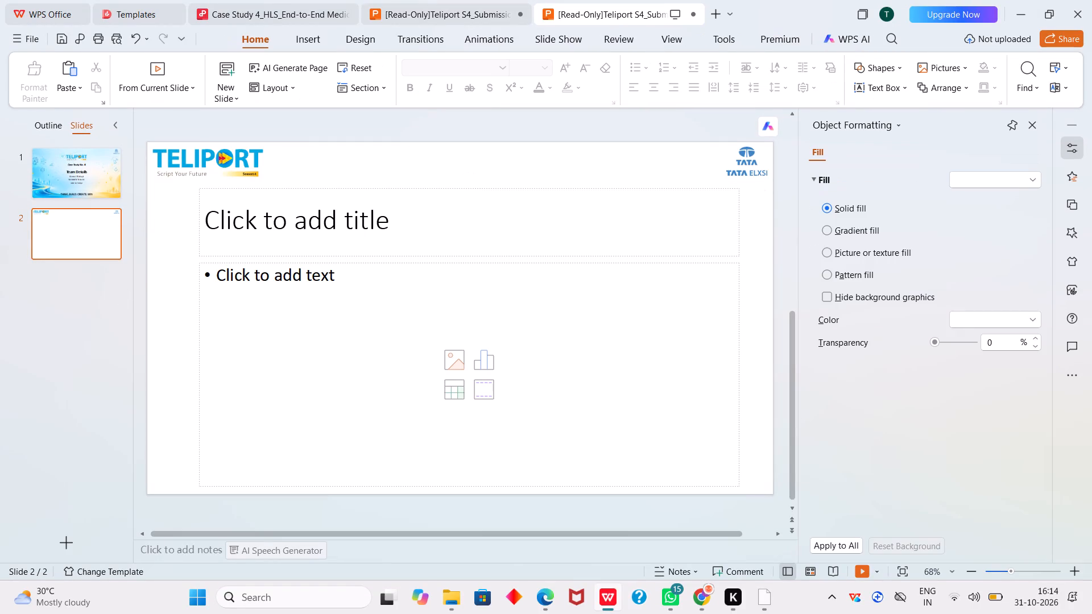
click(252, 188)
key(Delete)
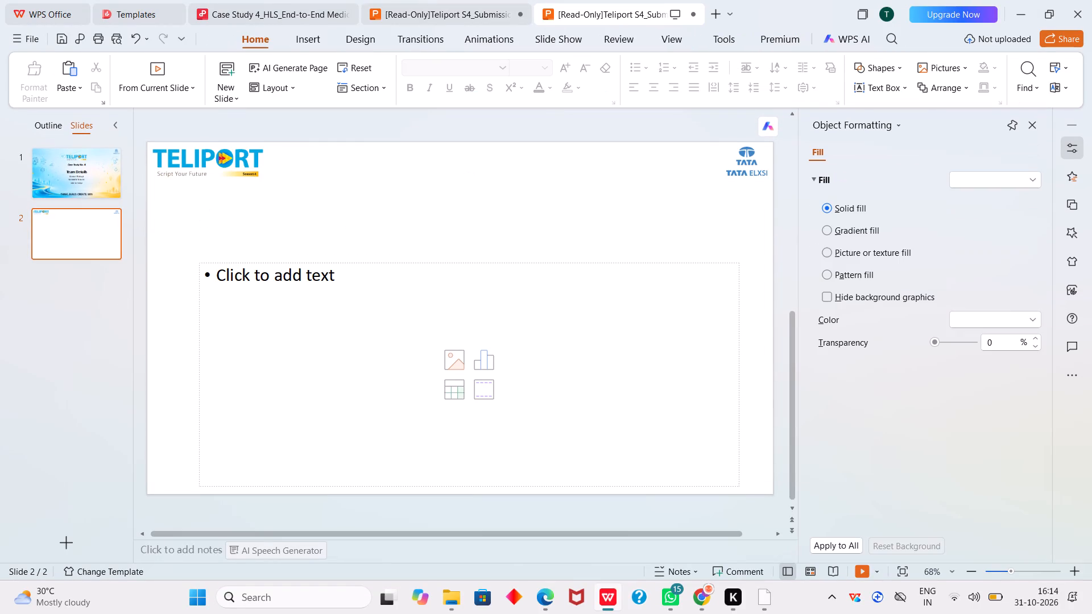
click(343, 263)
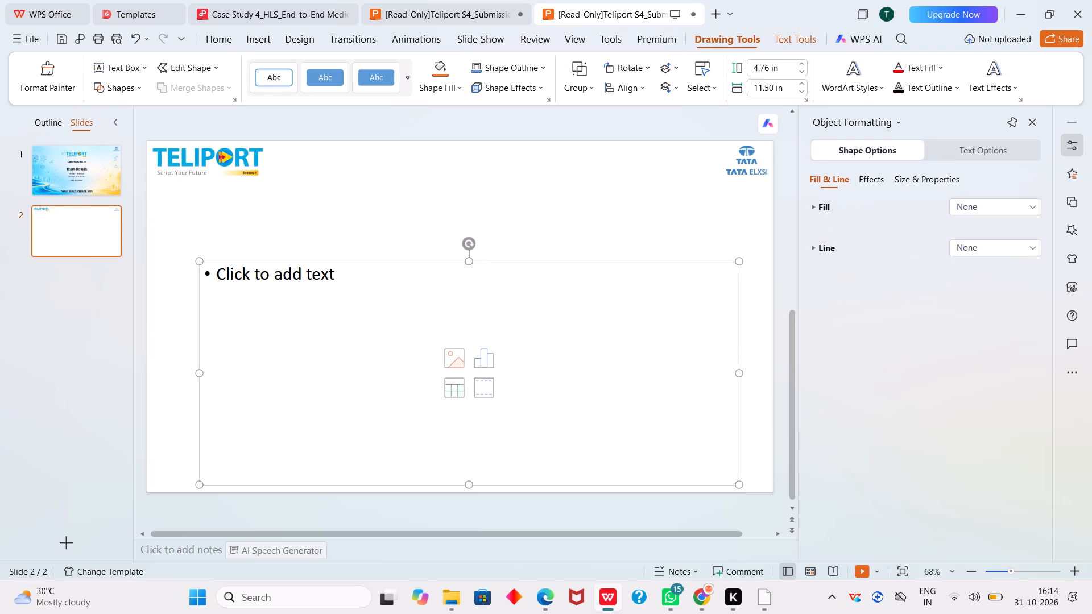
key(Delete)
Paste the copied seven-stage labelling workflow picture onto slide 2 and move it up just beneath the TELIPORT logo, near the slide's left margin.
key(ctrl+v)
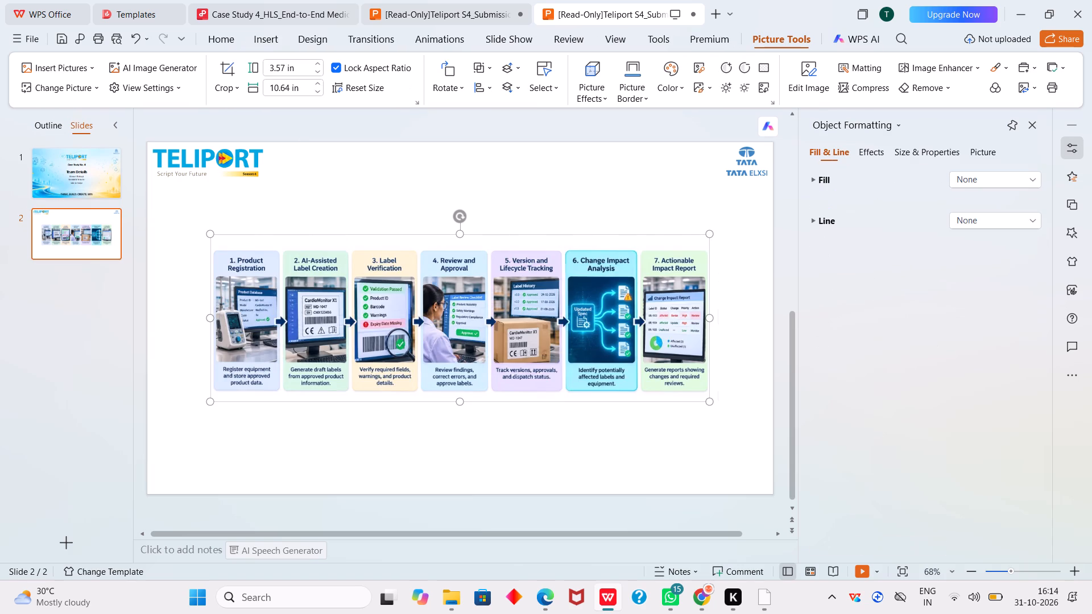
drag(483, 298, 430, 243)
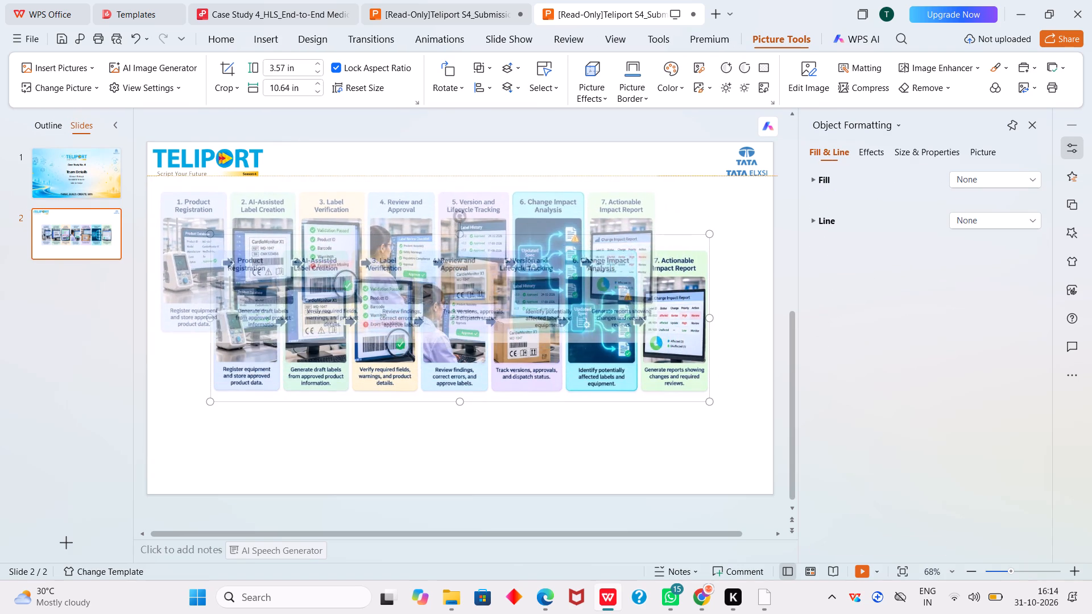
drag(430, 243, 431, 252)
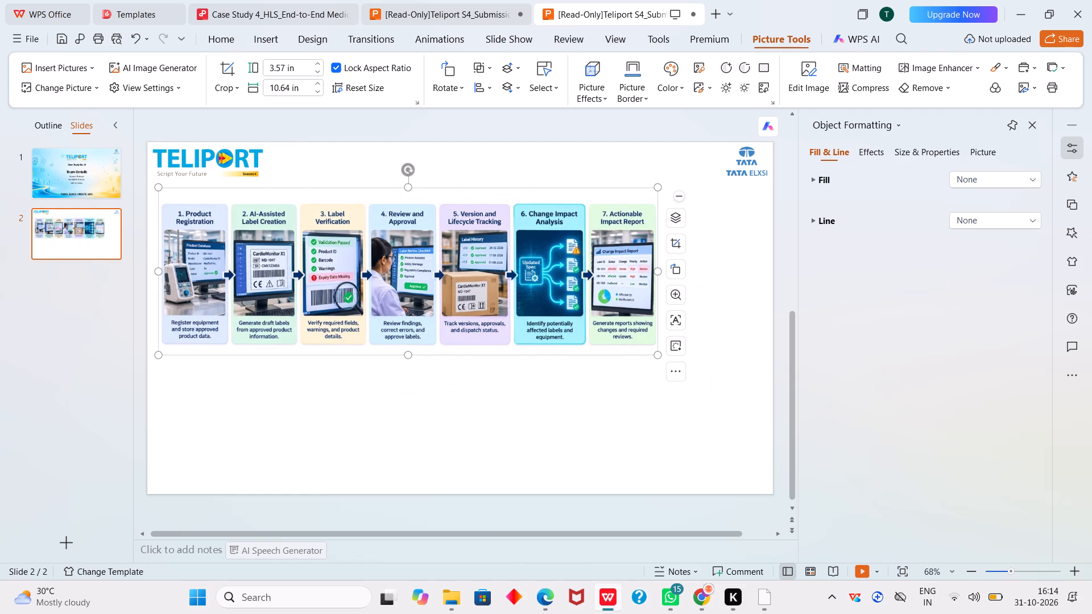
Enlarge the workflow picture proportionally to about 12.97 in wide and 4.35 in tall, spanning the slide, and deselect it.
drag(659, 355, 765, 388)
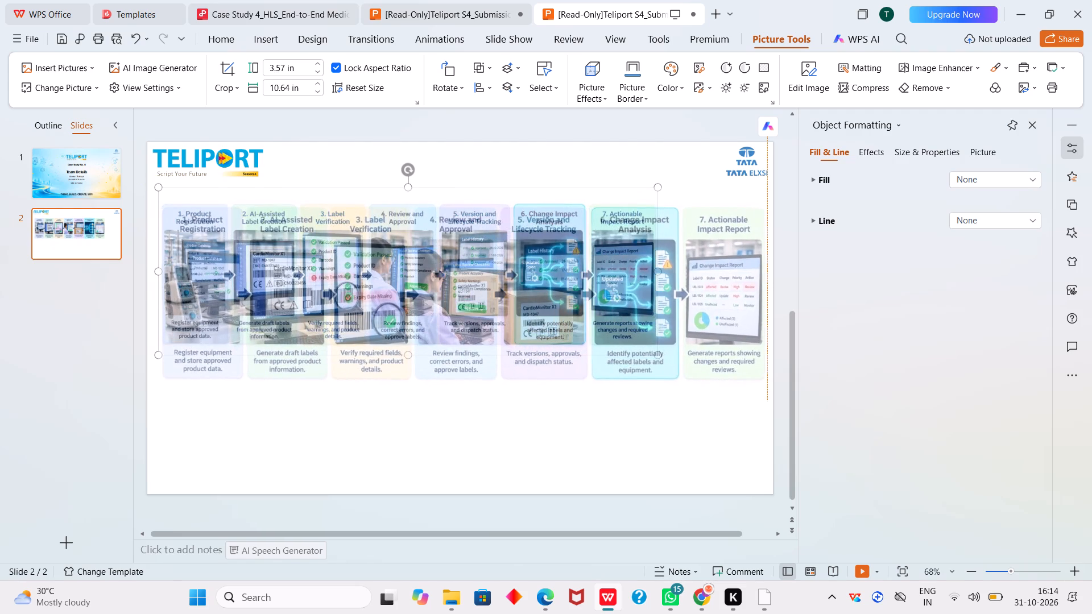
click(373, 433)
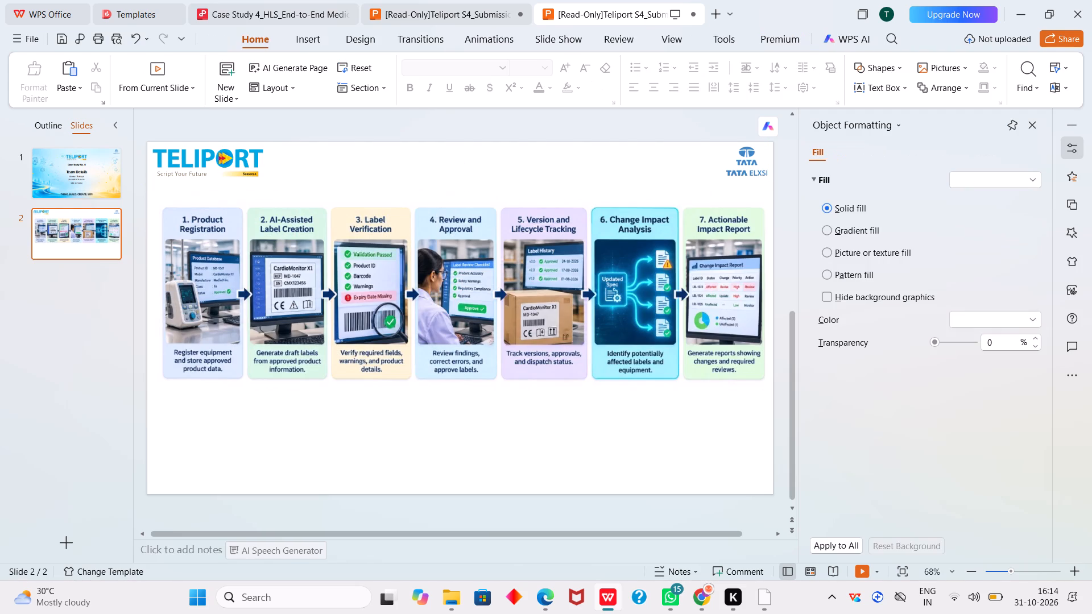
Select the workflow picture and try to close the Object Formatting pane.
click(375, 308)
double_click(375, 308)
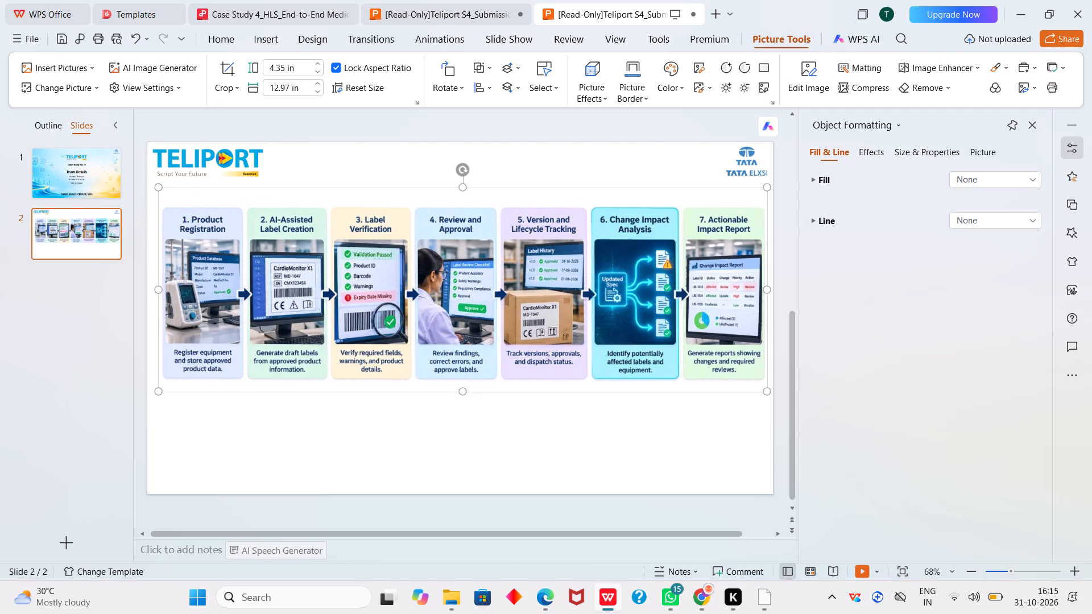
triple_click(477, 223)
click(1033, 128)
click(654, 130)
Switch back to the WPS Office window with the Teliport S4 submission template from the open-windows overview.
click(816, 1)
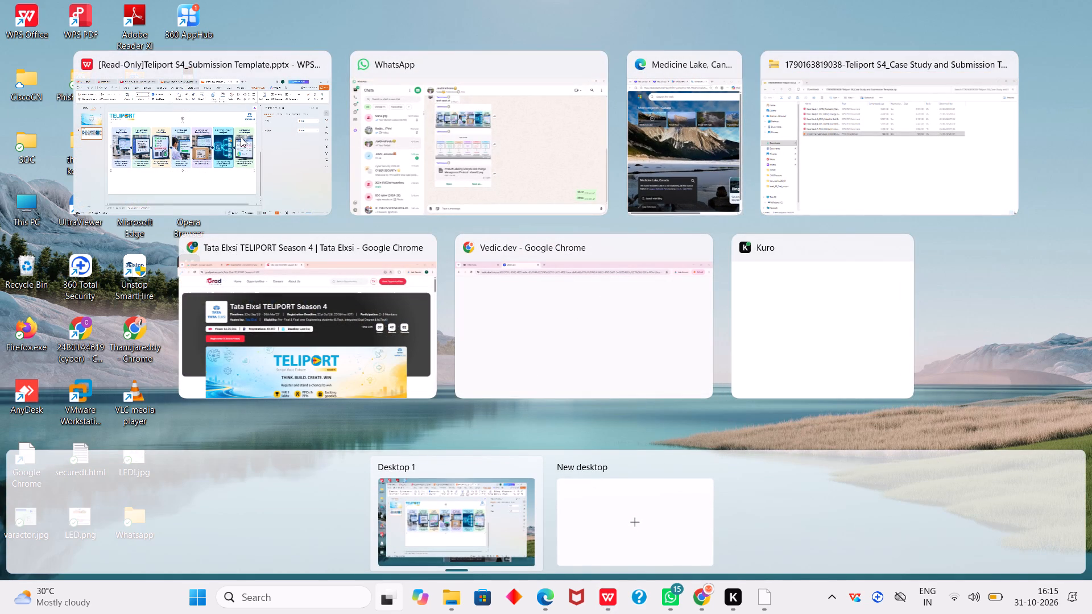
click(241, 137)
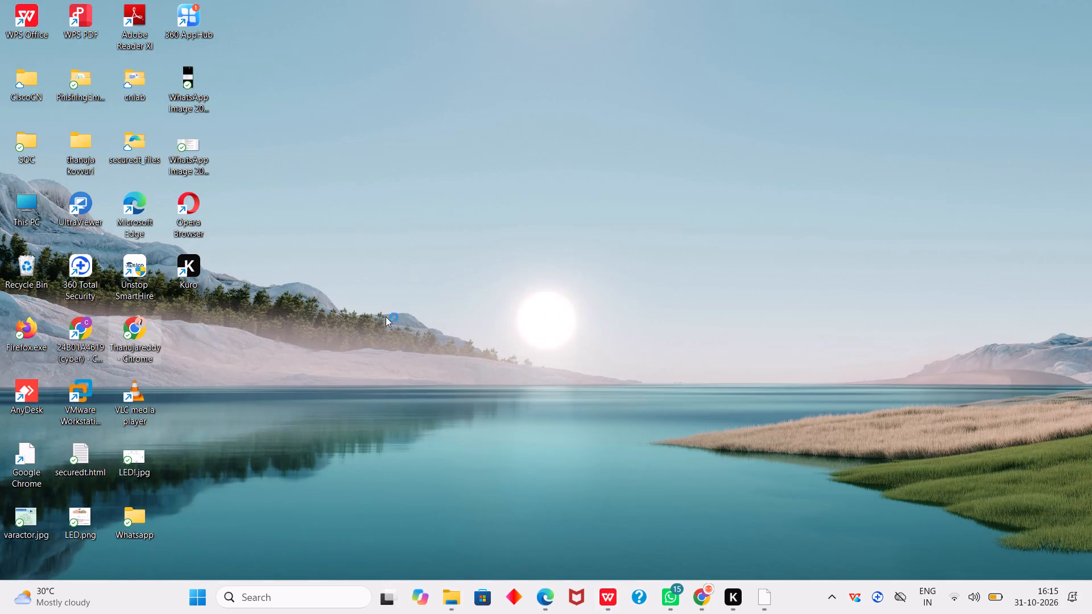
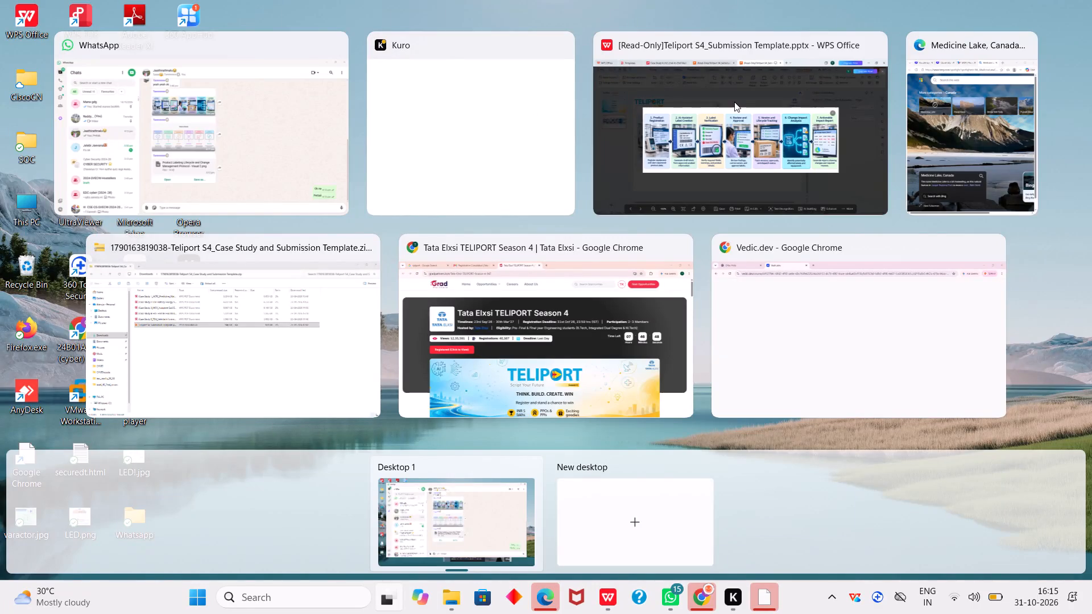
Switch to the WPS Office window with the submission template and try to dismiss the enlarged workflow picture preview.
click(734, 102)
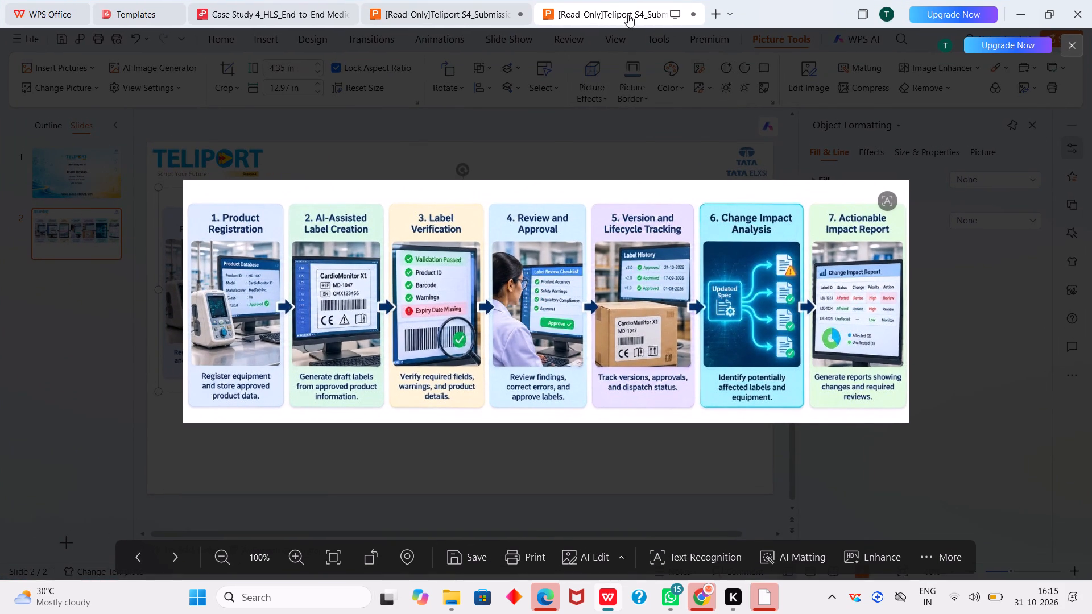
click(731, 147)
View the Case Study 4 PDF and the first open copy of the submission template, and return to the second copy.
click(263, 1)
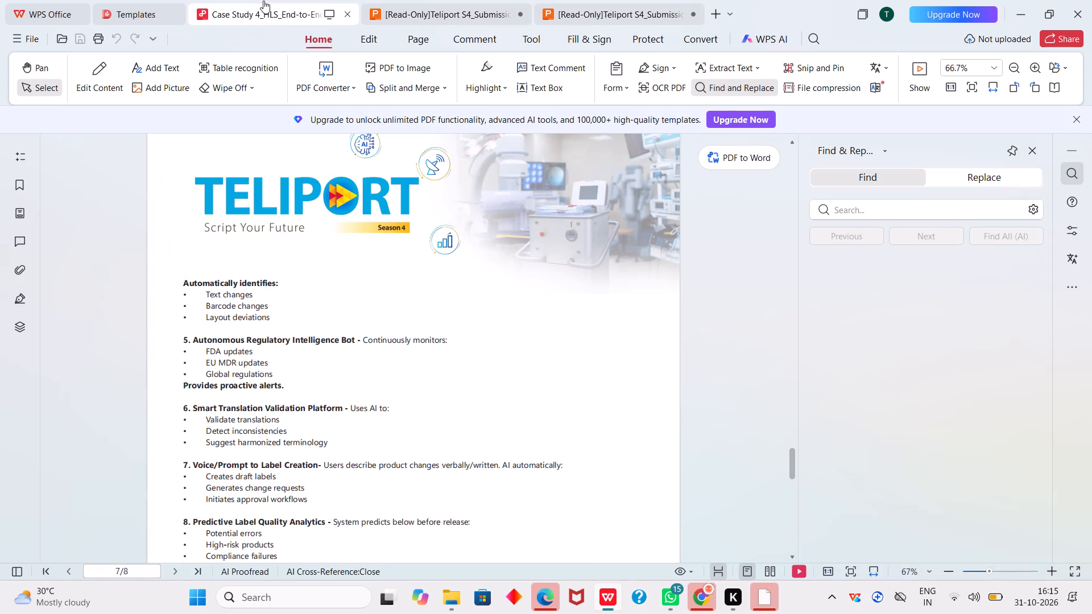
click(386, 0)
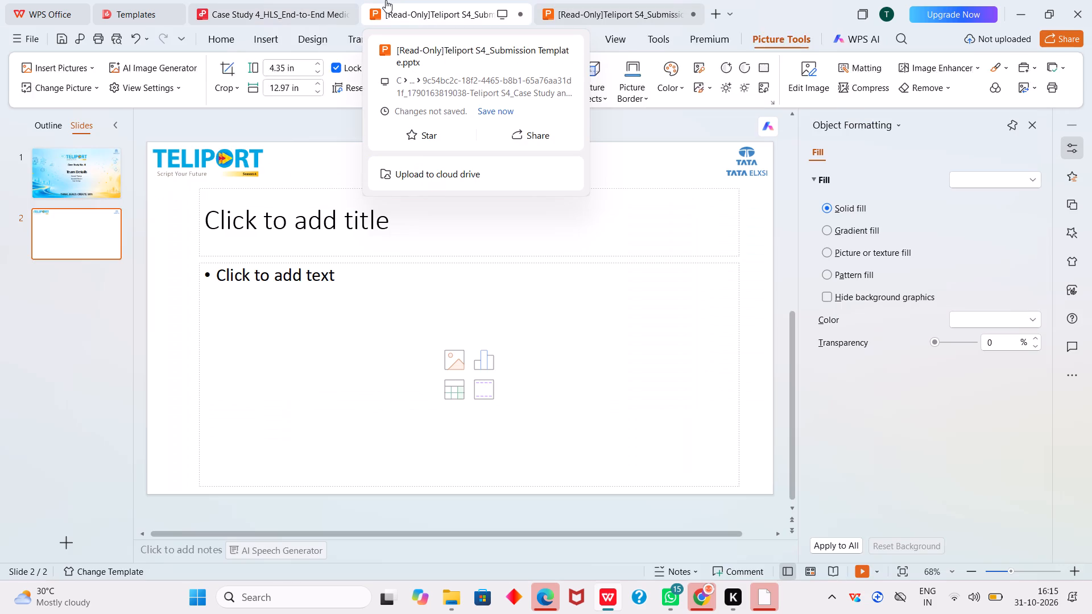
click(617, 0)
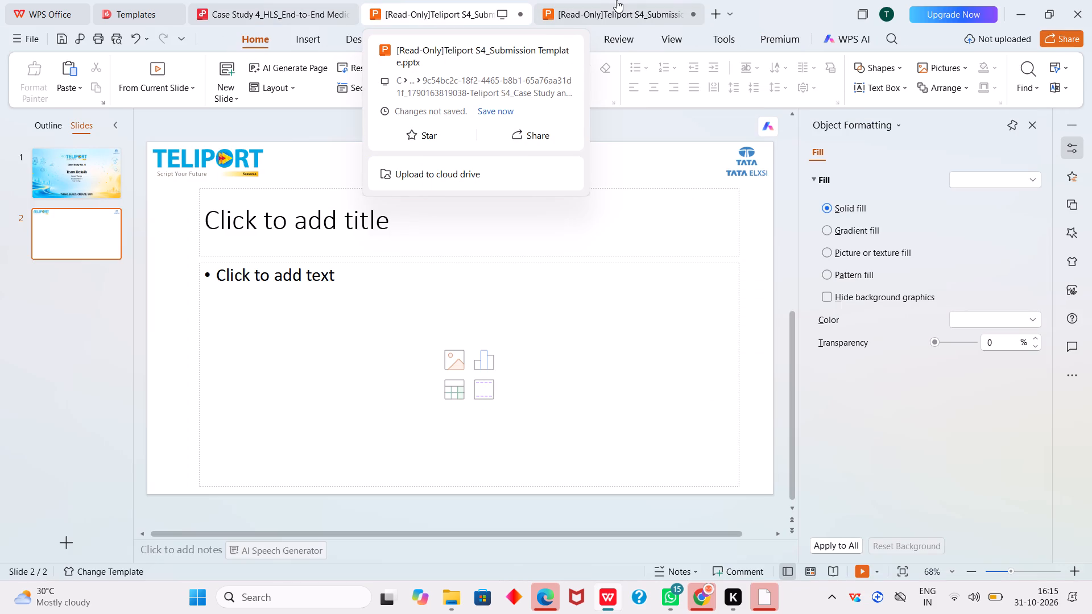
click(616, 7)
click(664, 14)
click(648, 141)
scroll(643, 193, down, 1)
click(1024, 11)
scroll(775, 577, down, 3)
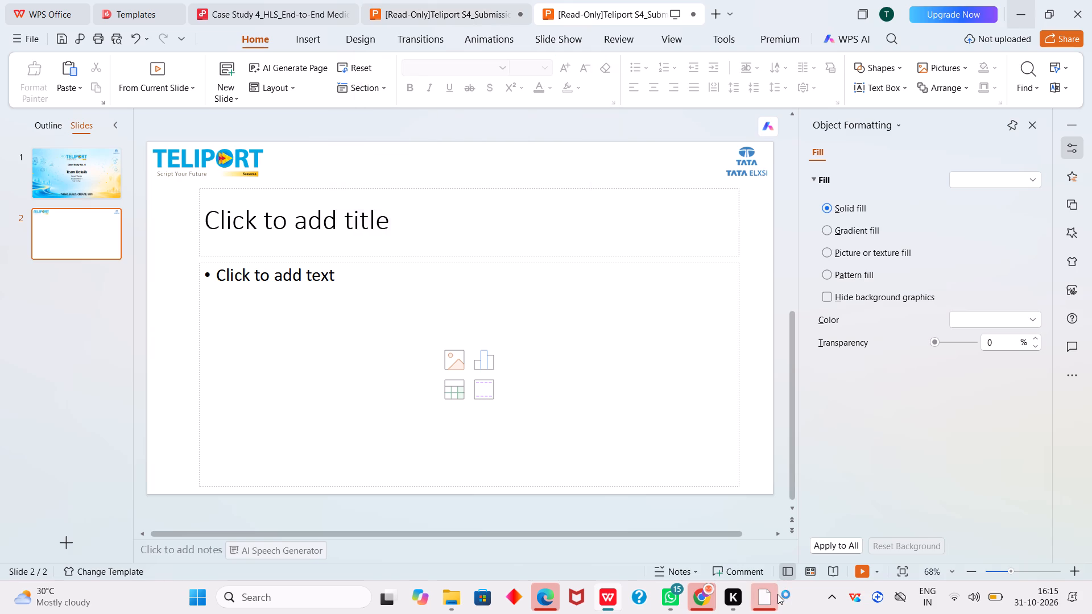
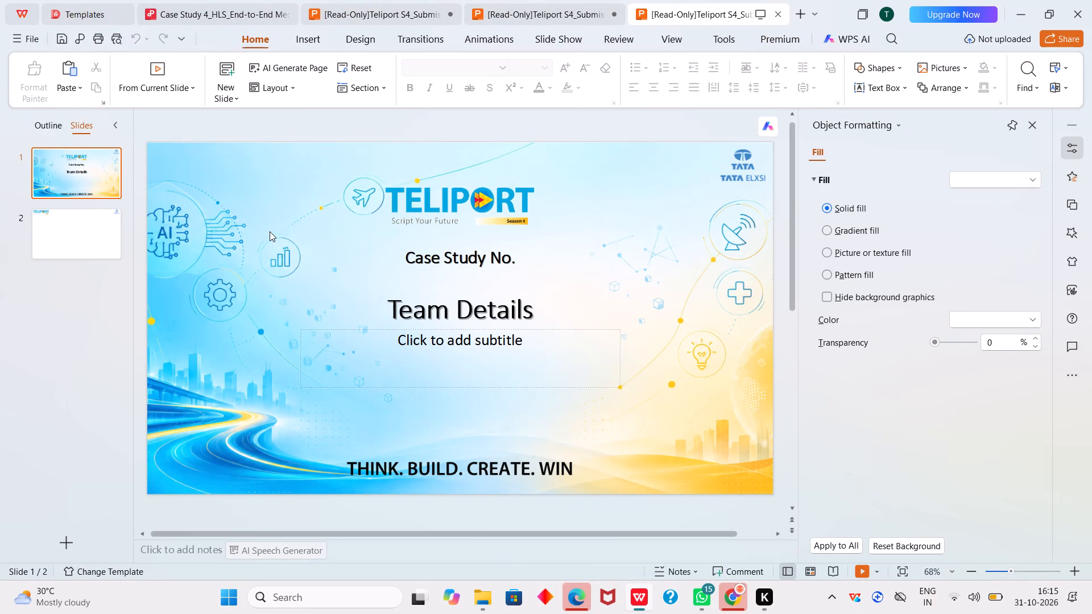
Detach the blank extra copy of the submission template into its own window and close it.
drag(668, 5, 552, 88)
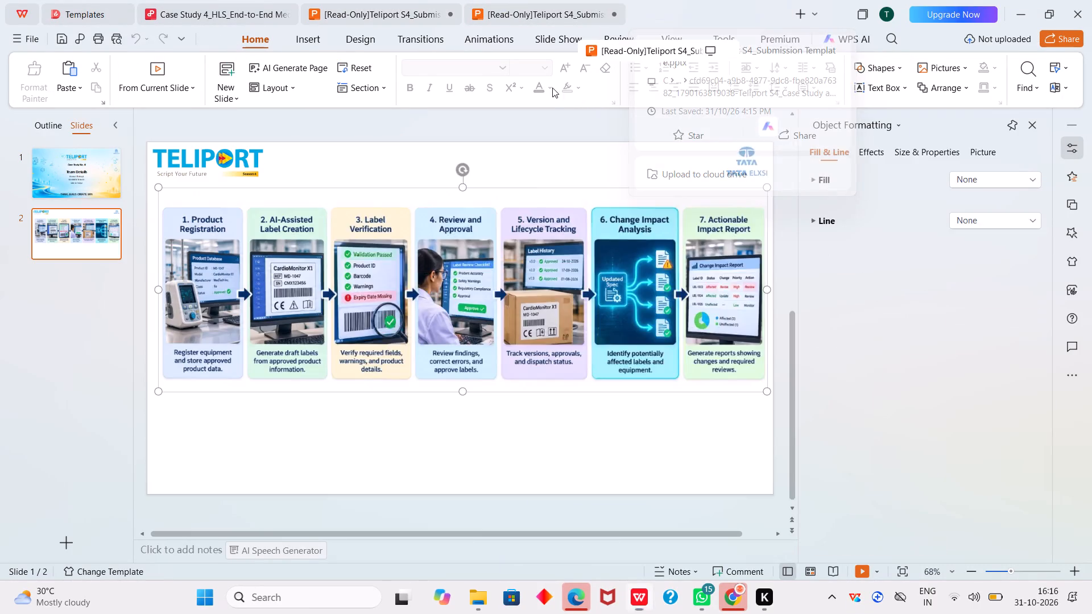
drag(552, 88, 549, 90)
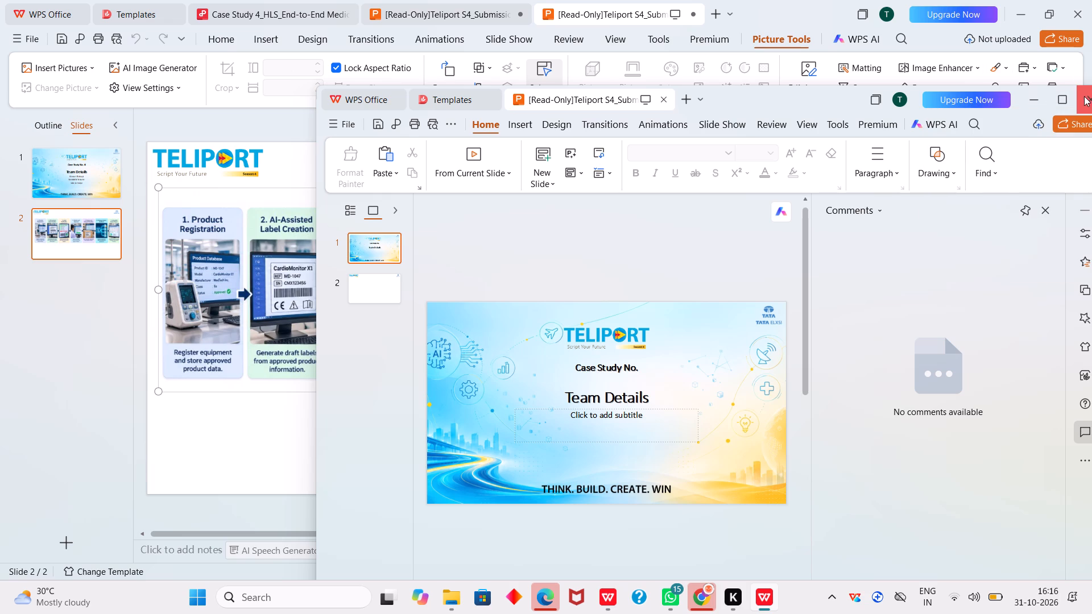
click(1085, 97)
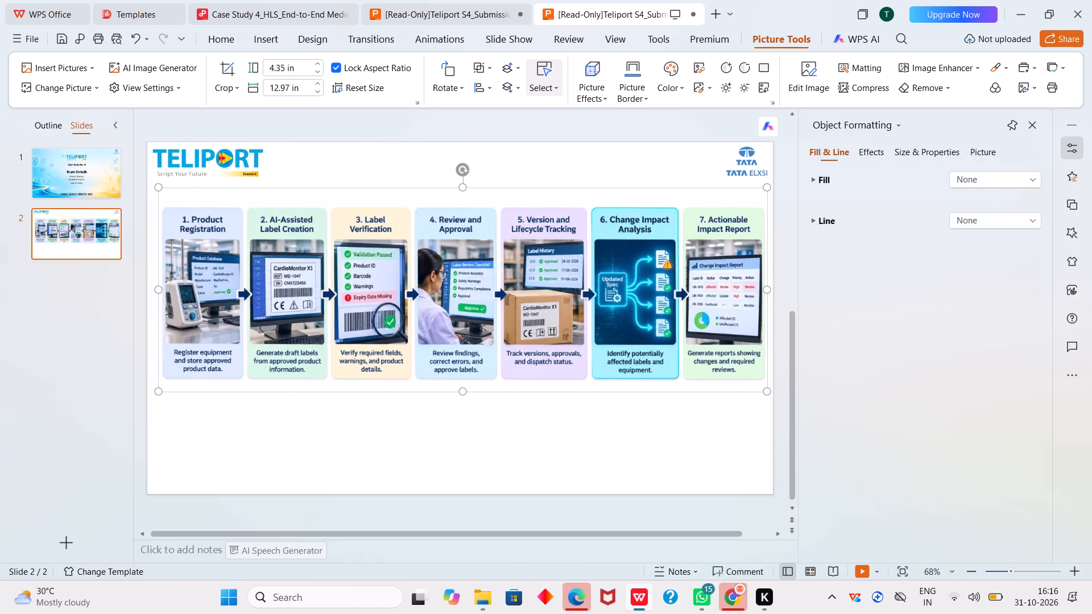
Crop the empty white strips off the top and bottom edges of the workflow picture on slide 2.
double_click(499, 201)
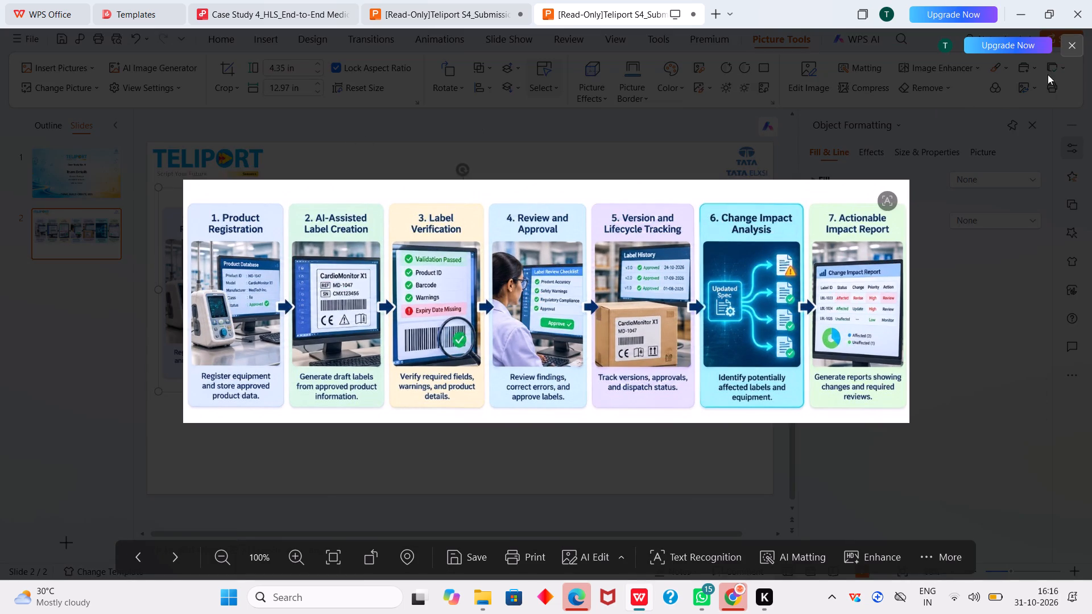
click(1069, 50)
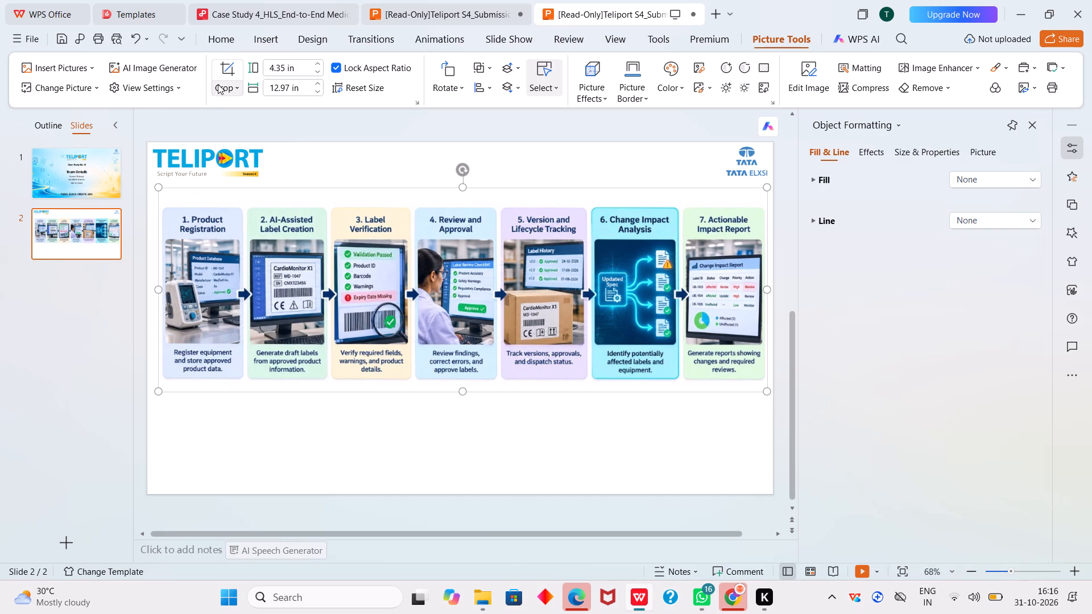
click(233, 72)
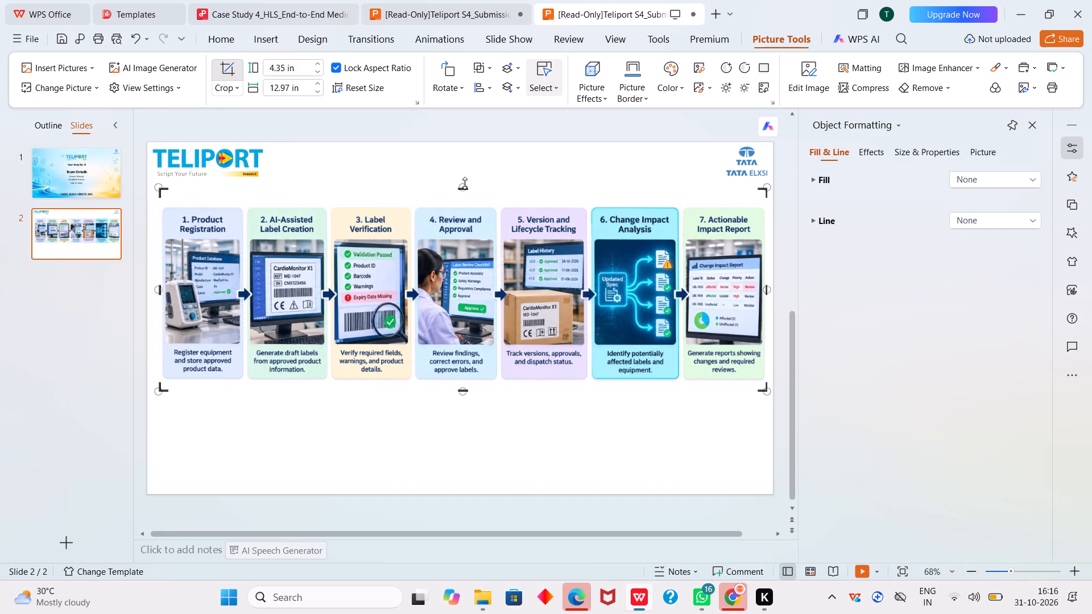
drag(464, 186, 465, 202)
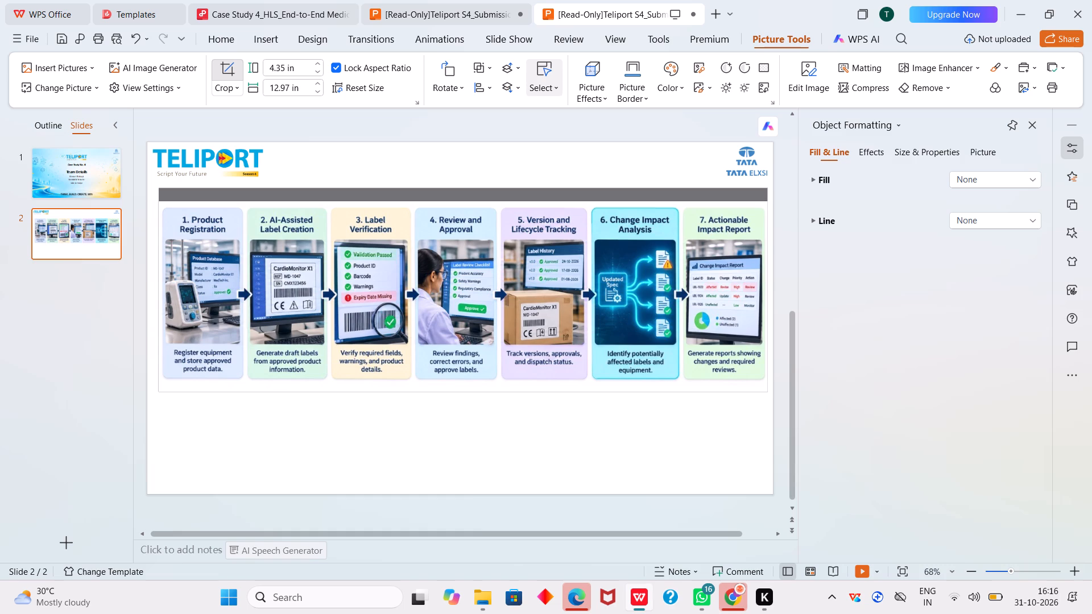
drag(465, 202, 466, 202)
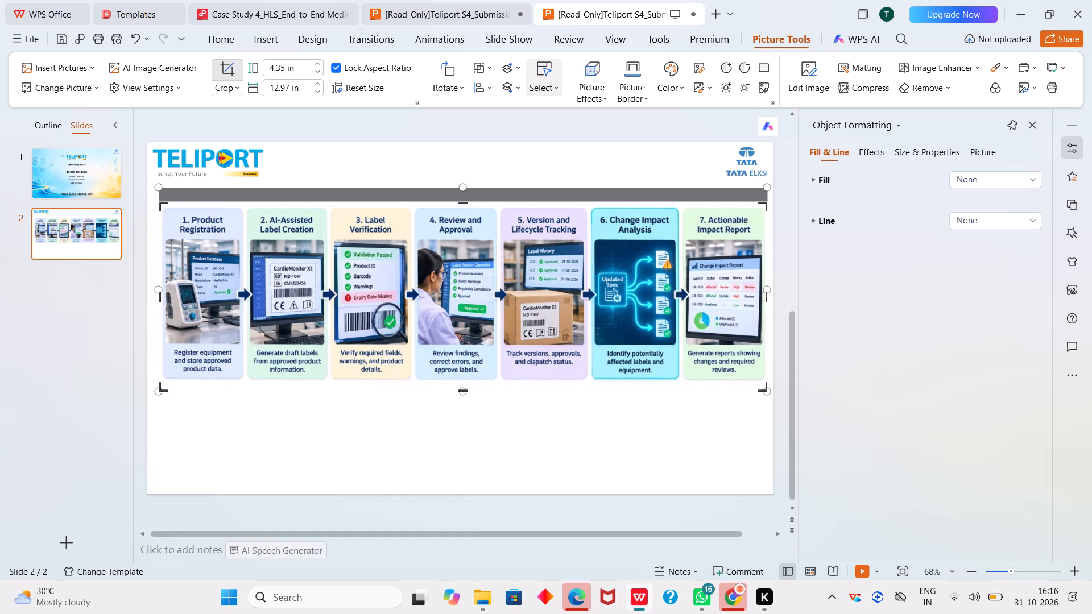
click(462, 389)
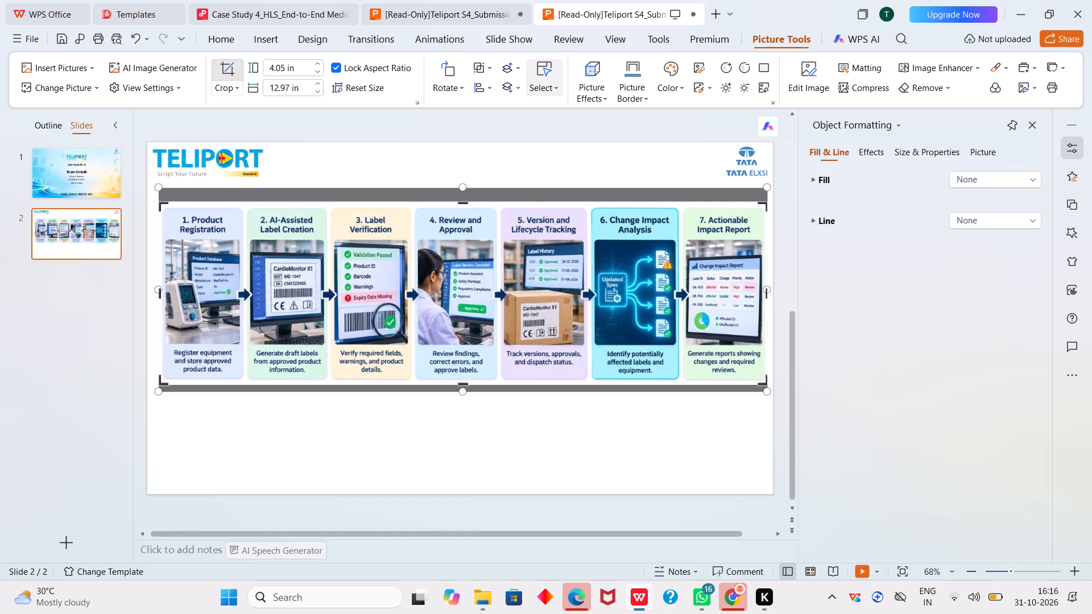
click(453, 126)
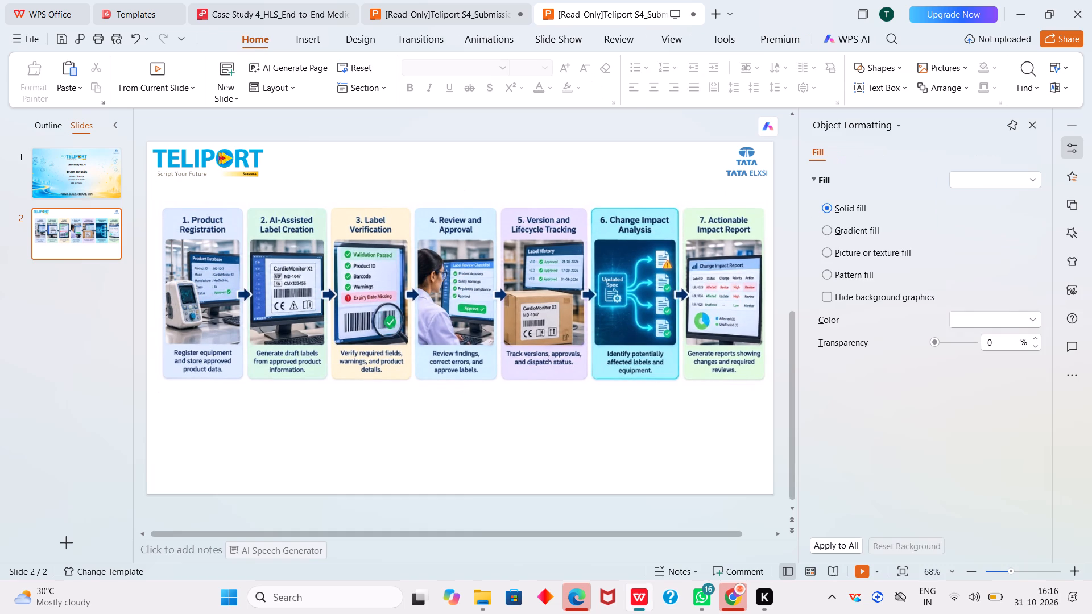
Move the workflow picture on slide 2 up closer to the header logos, centre it horizontally on the slide, and deselect it.
click(470, 238)
drag(470, 238, 473, 222)
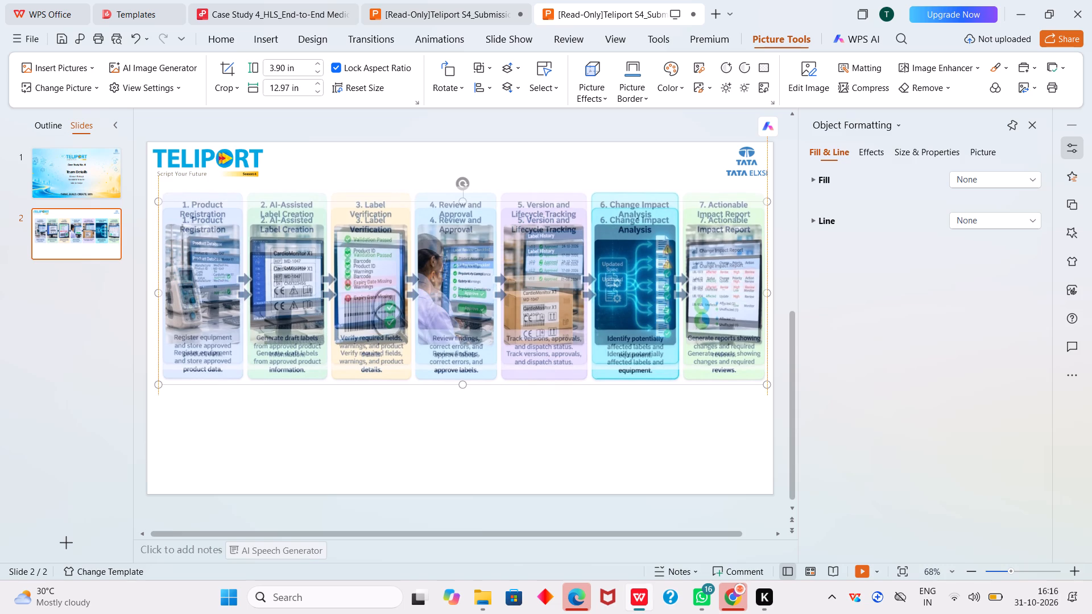
drag(473, 222, 471, 223)
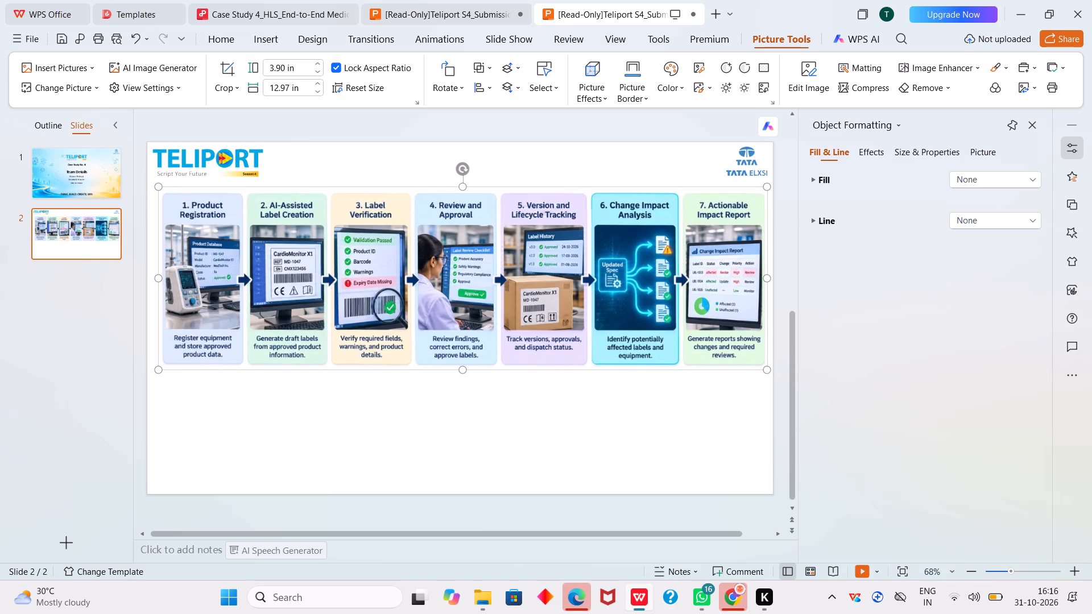
click(442, 125)
click(553, 278)
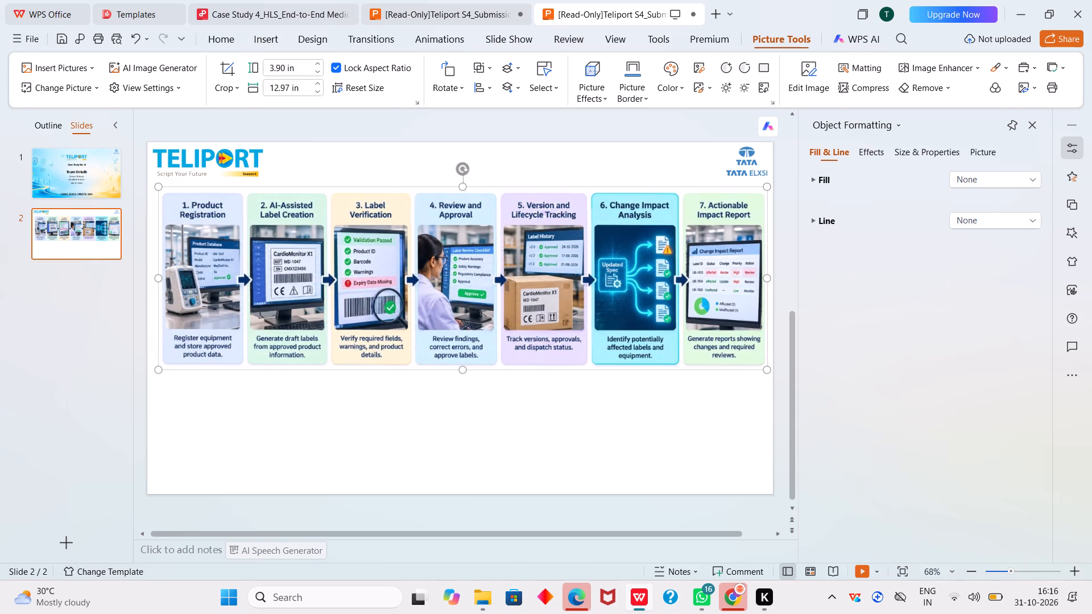
click(553, 278)
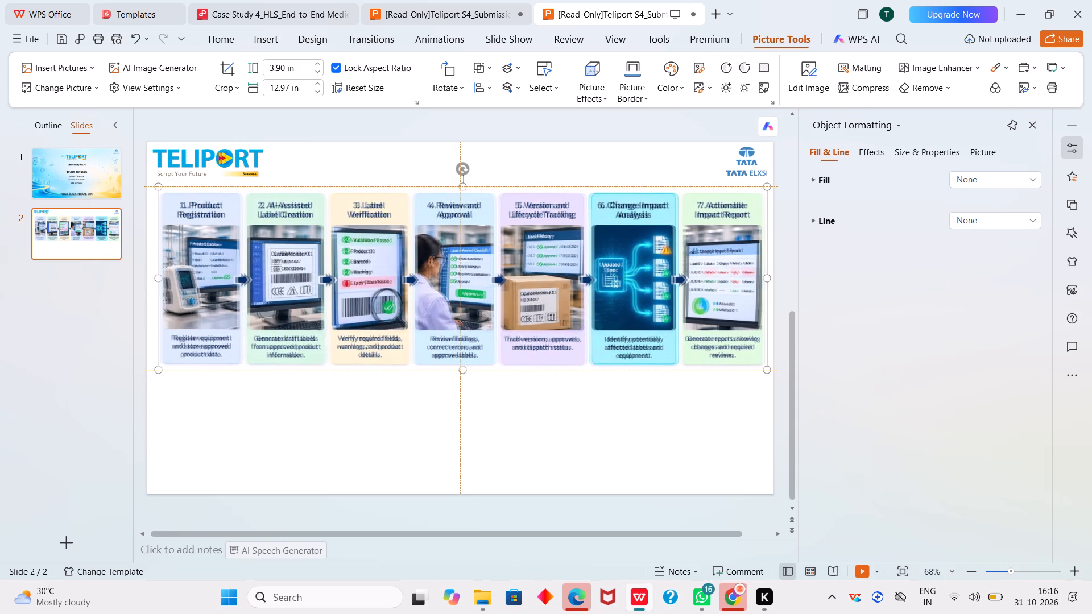
click(626, 129)
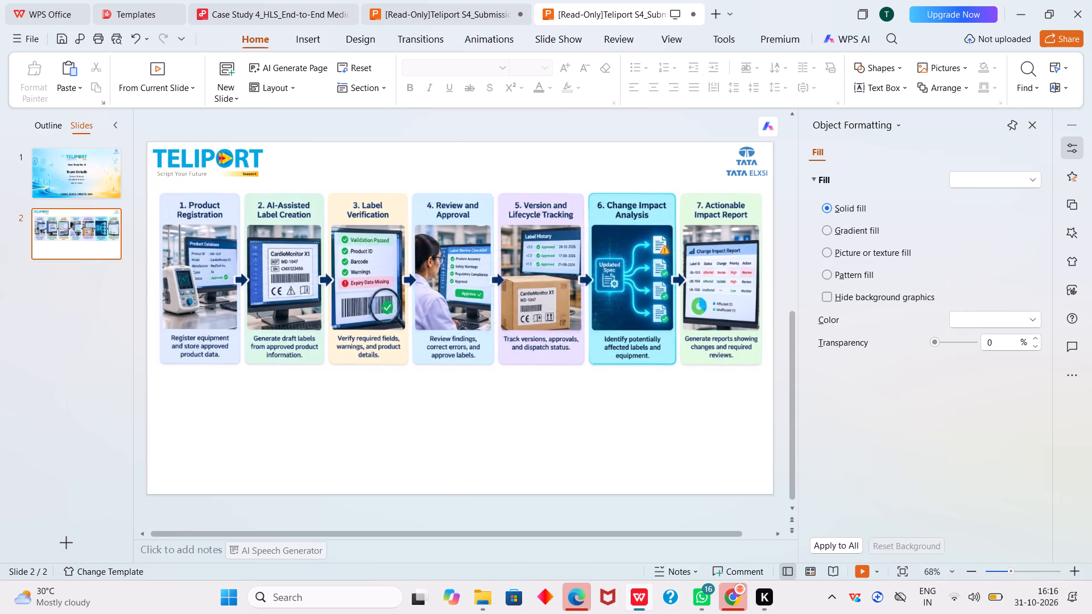
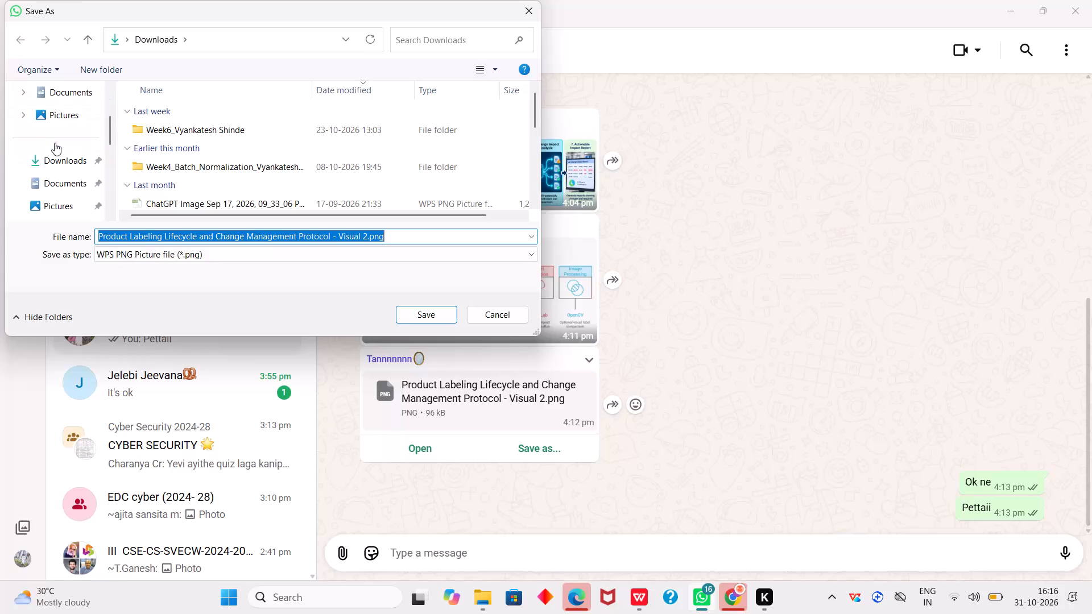
Save the received picture "Product Labeling Lifecycle and Change Management Protocol - Visual 2.png" to the Downloads folder.
click(59, 161)
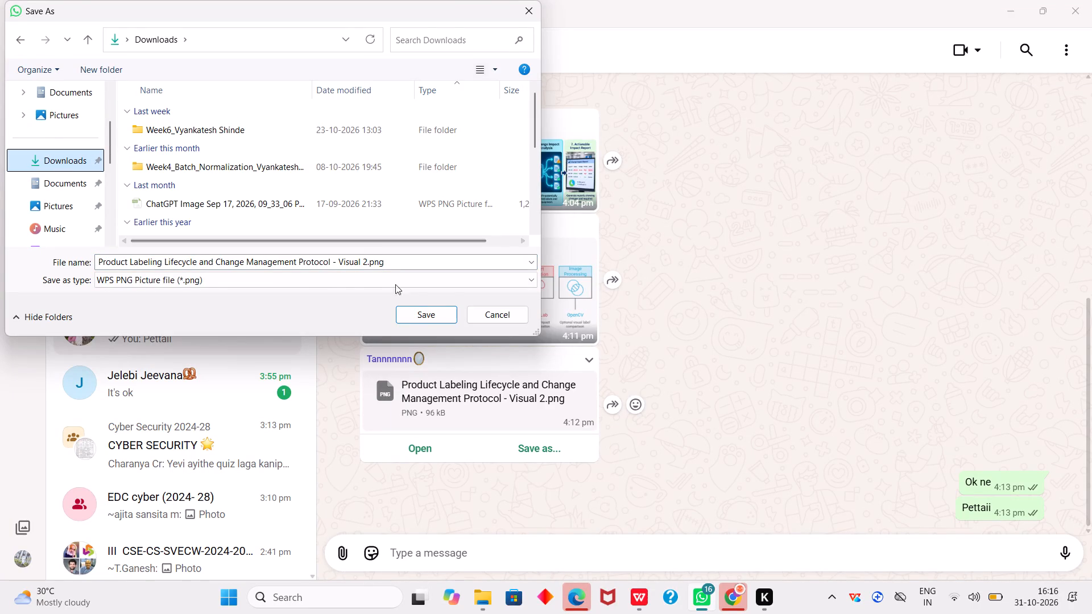
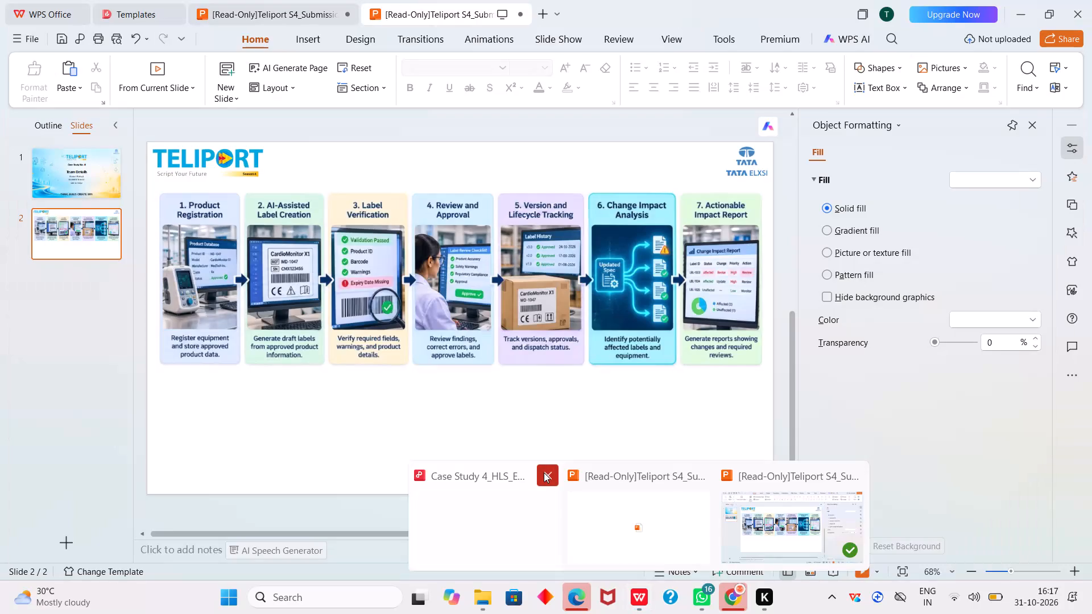
Close the other open copy of the submission template, the one with the blank slide 2, without saving its changes.
click(703, 472)
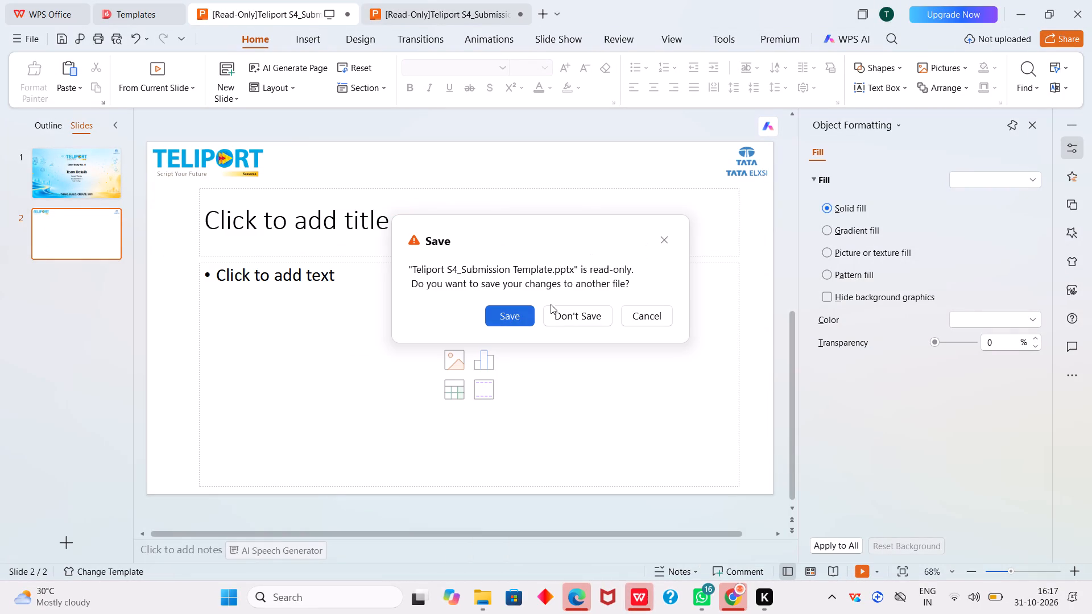
click(574, 319)
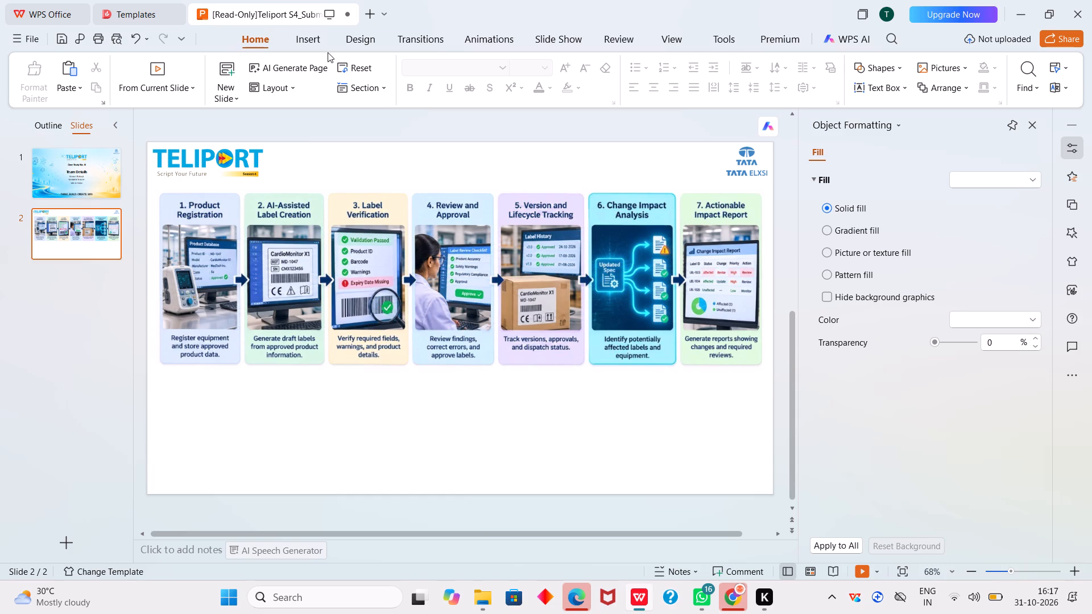
Close the Templates tab, leaving the Teliport submission presentation open.
click(172, 11)
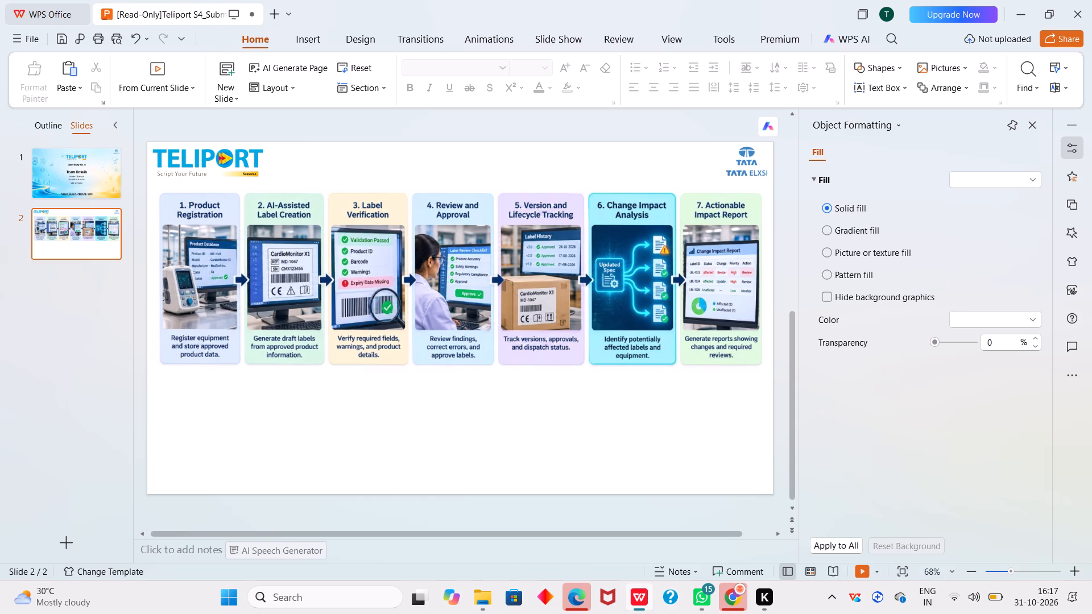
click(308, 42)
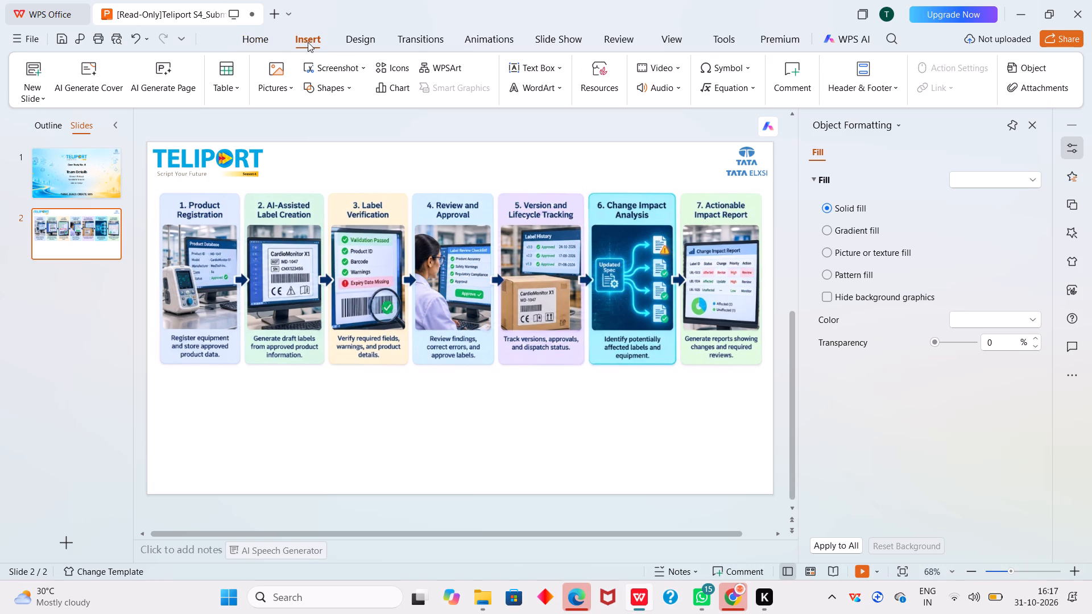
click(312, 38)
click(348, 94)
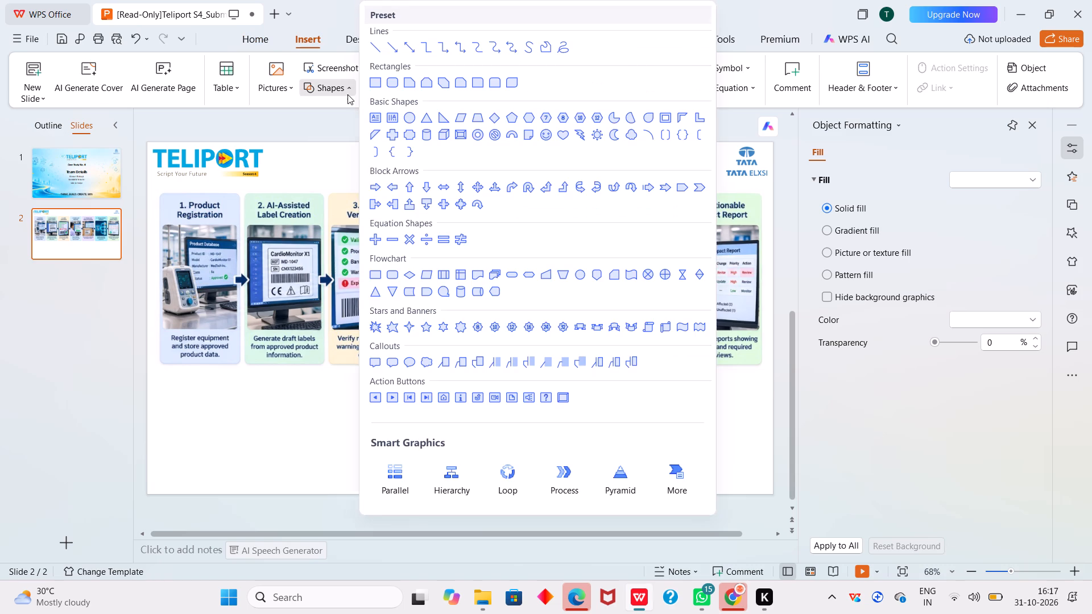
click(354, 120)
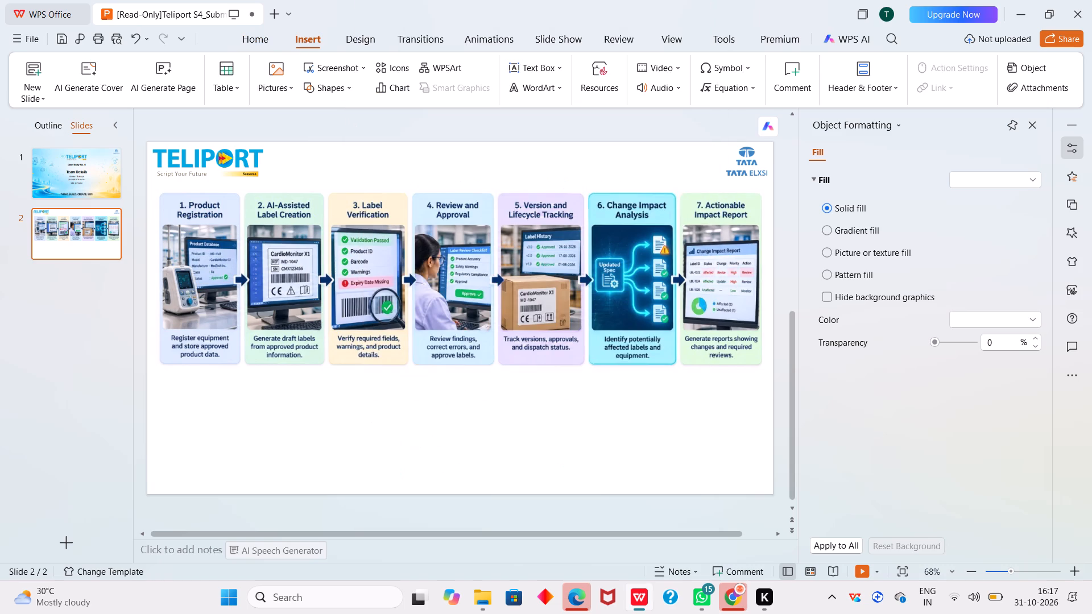
Insert the "Product Labeling Lifecycle ...ent Protocol - Visual 2.png" picture from the Downloads folder onto slide 2.
click(315, 51)
click(314, 42)
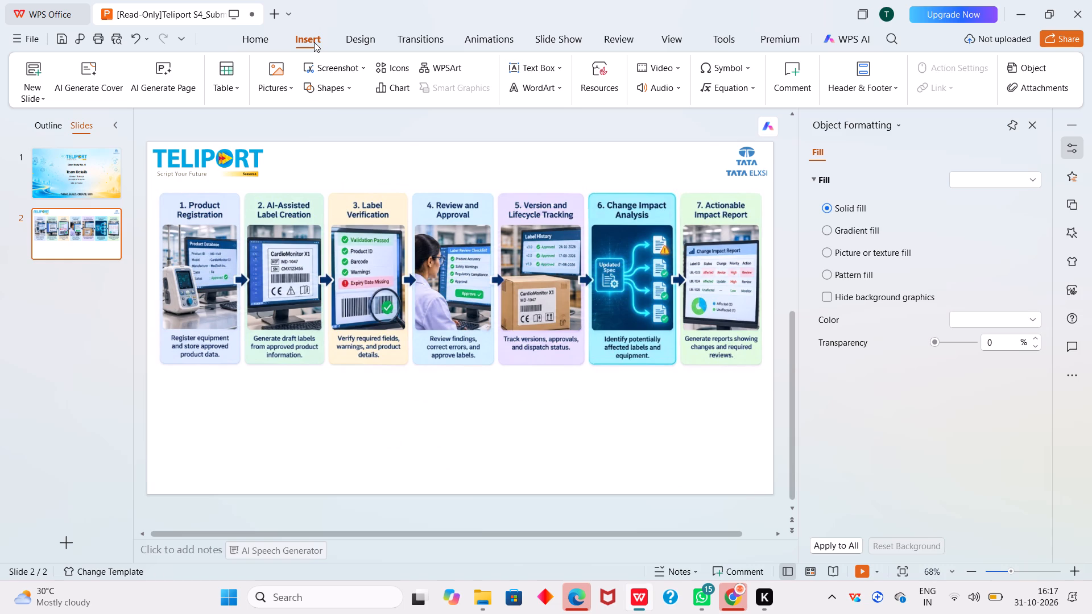
click(314, 42)
drag(314, 42, 280, 86)
click(280, 86)
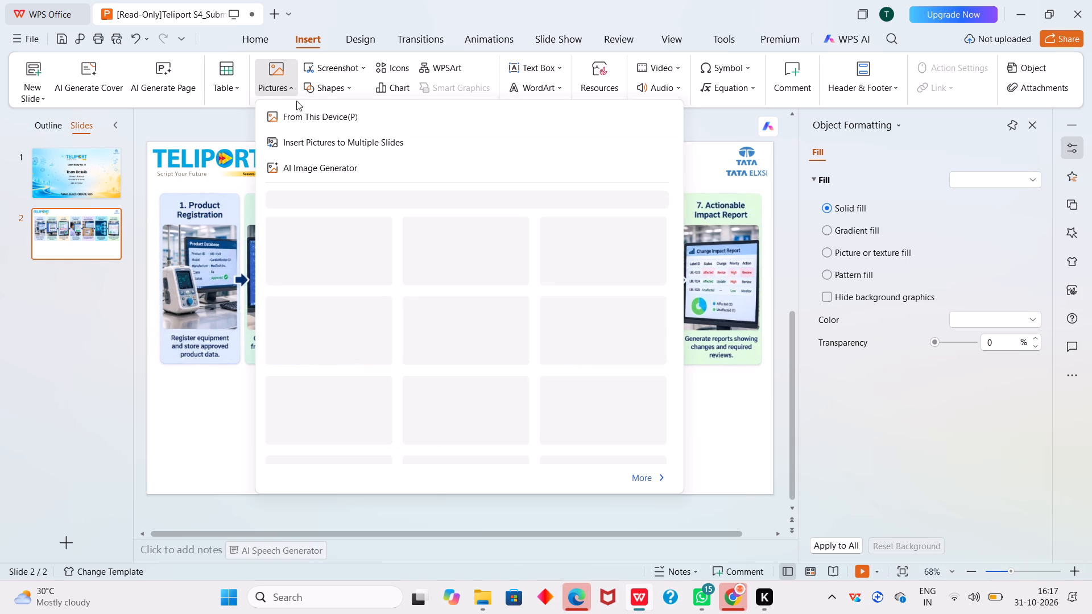
click(313, 114)
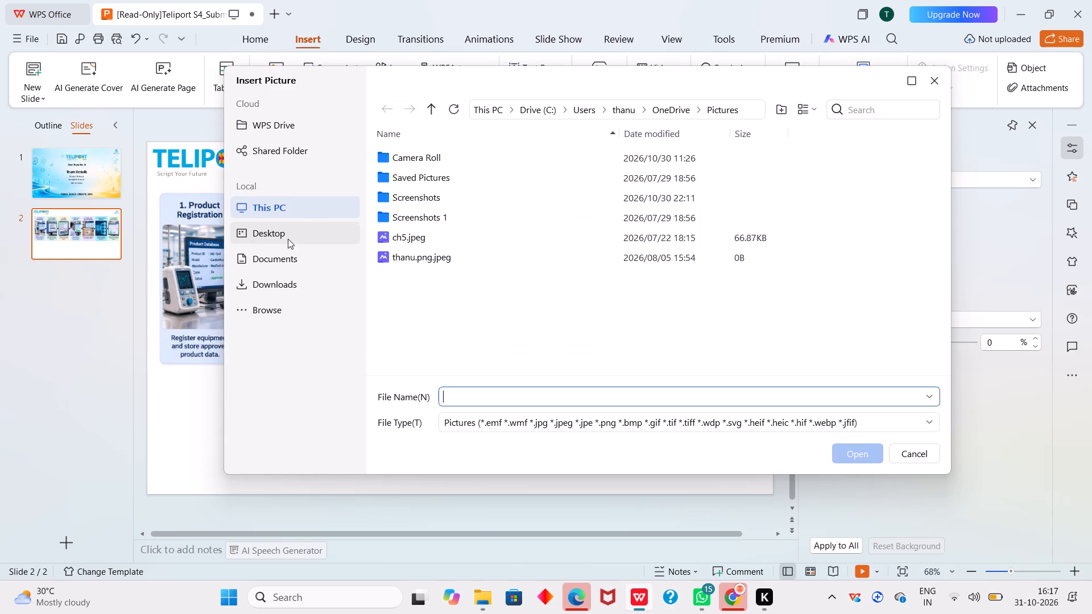
click(289, 276)
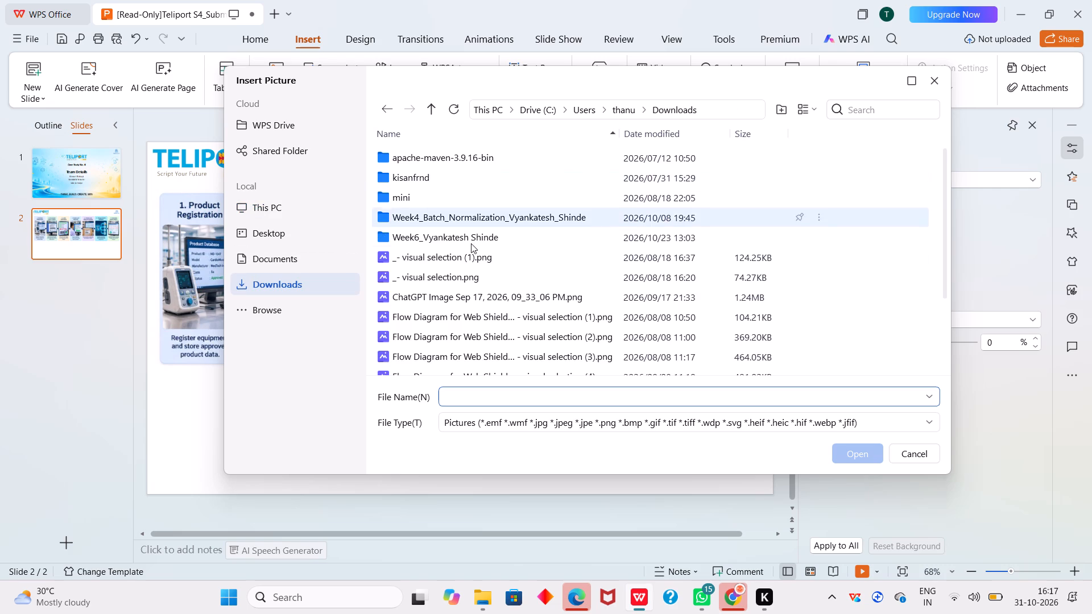
scroll(471, 243, down, 11)
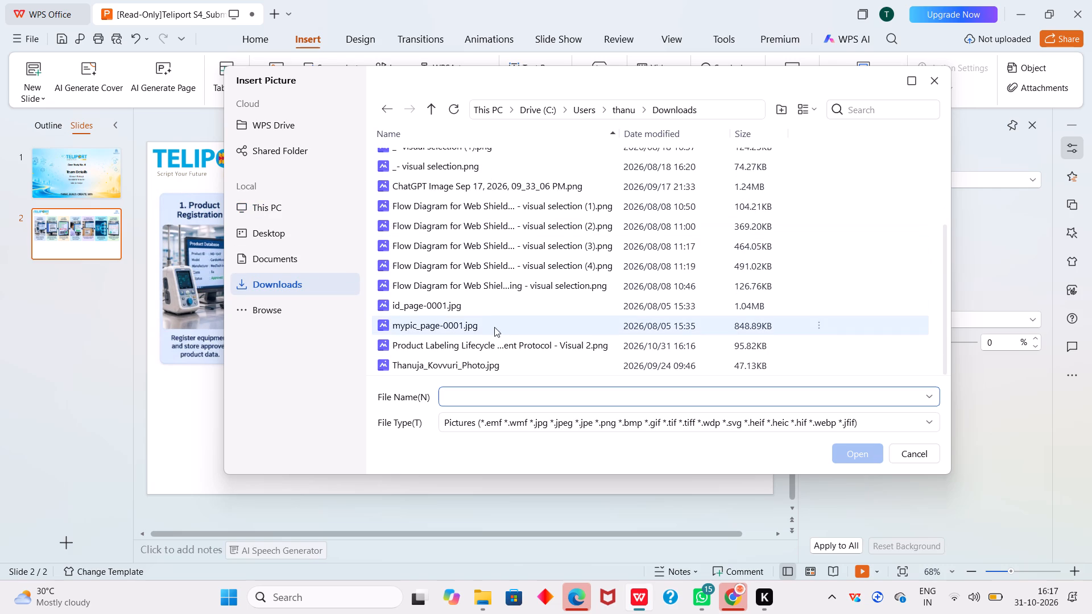
click(498, 348)
click(864, 449)
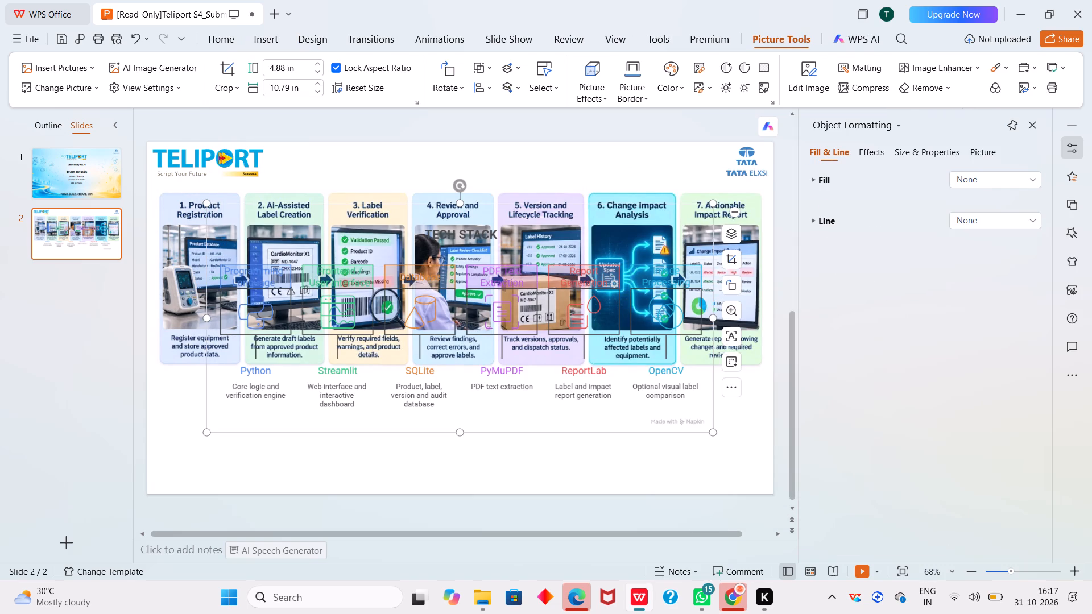
Shrink the tech stack picture to about 3.37 in high by 7.46 in wide and move it below the workflow picture.
drag(512, 326, 520, 400)
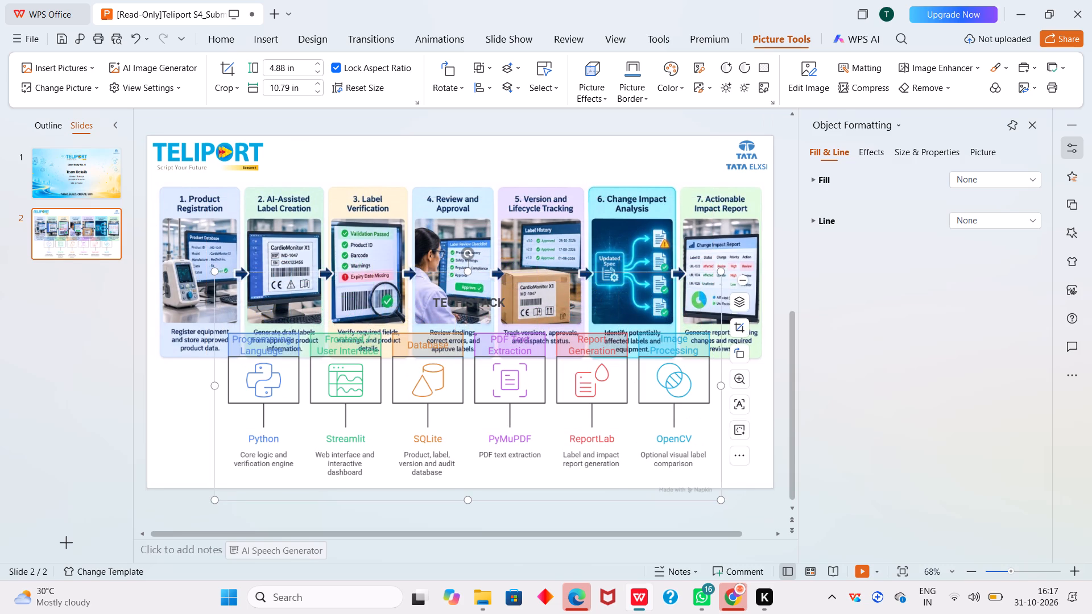
drag(507, 398, 508, 423)
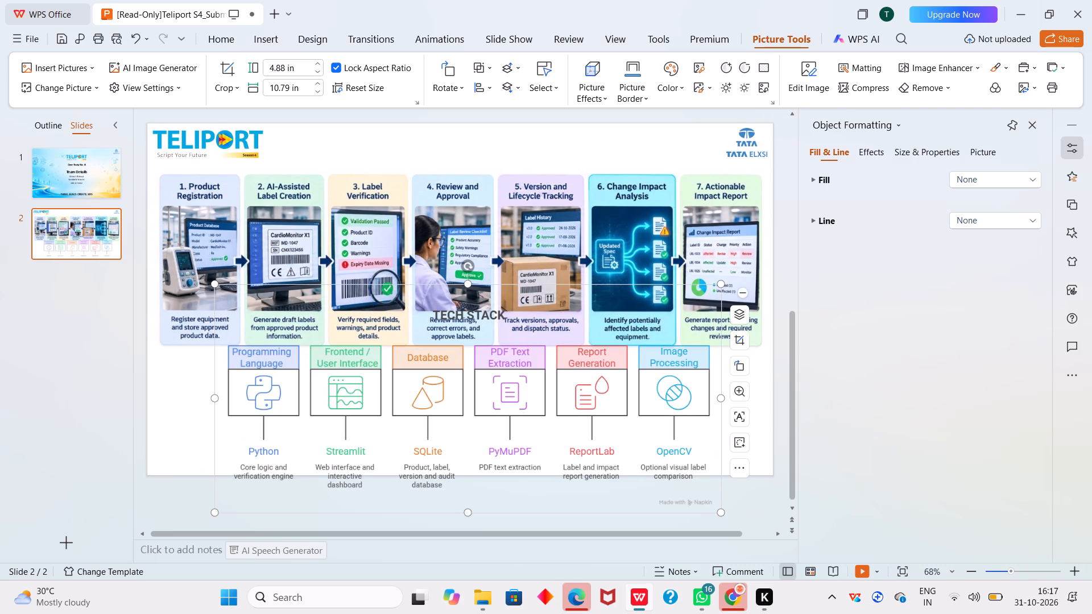
drag(491, 405, 490, 424)
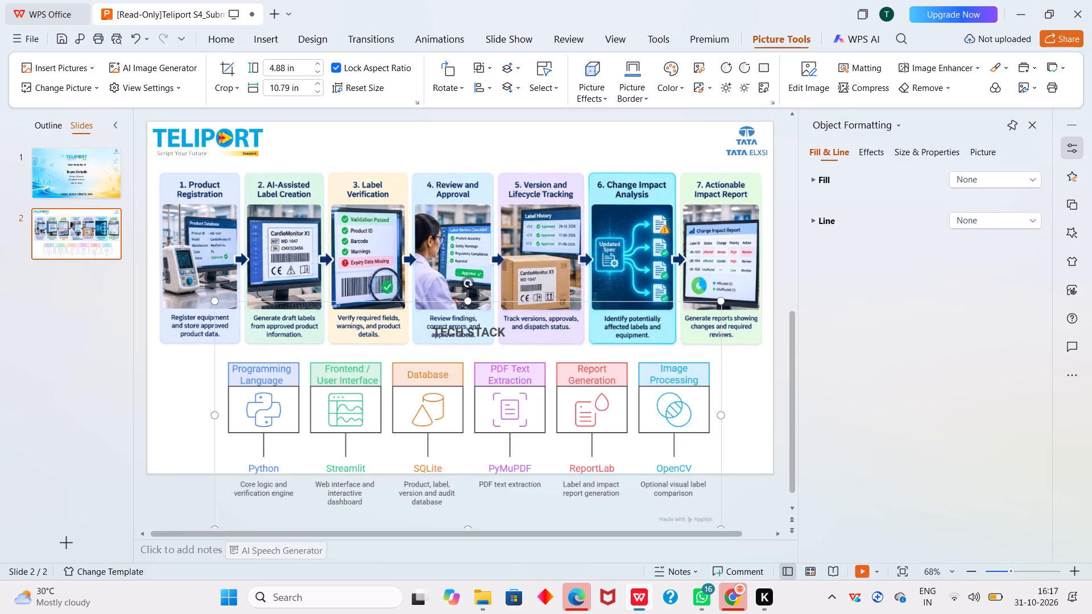
drag(721, 300, 535, 370)
drag(426, 414, 460, 385)
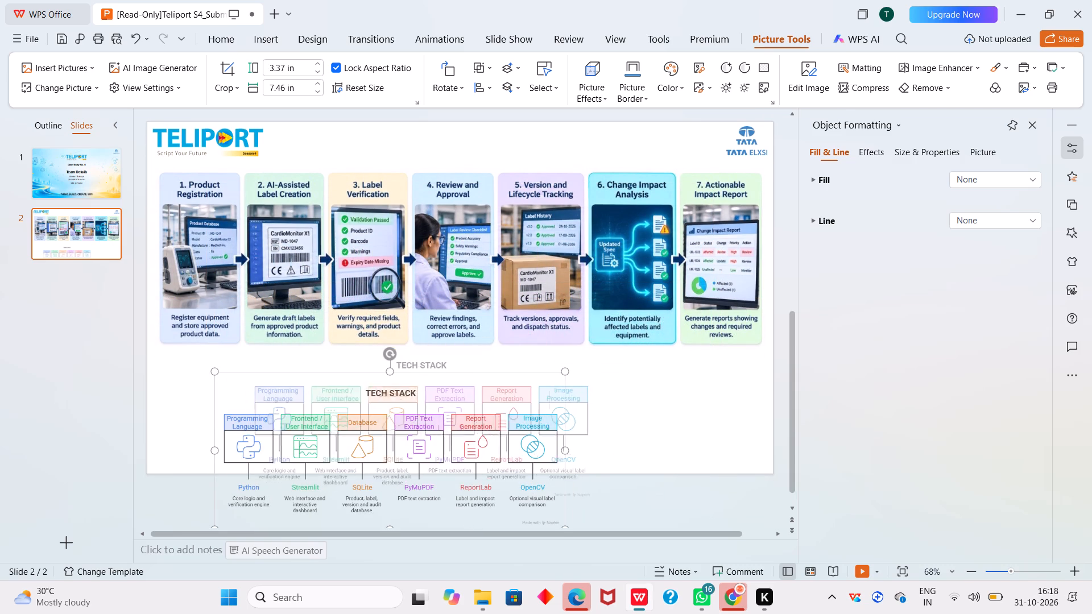
drag(460, 385, 475, 383)
click(475, 383)
drag(475, 383, 489, 367)
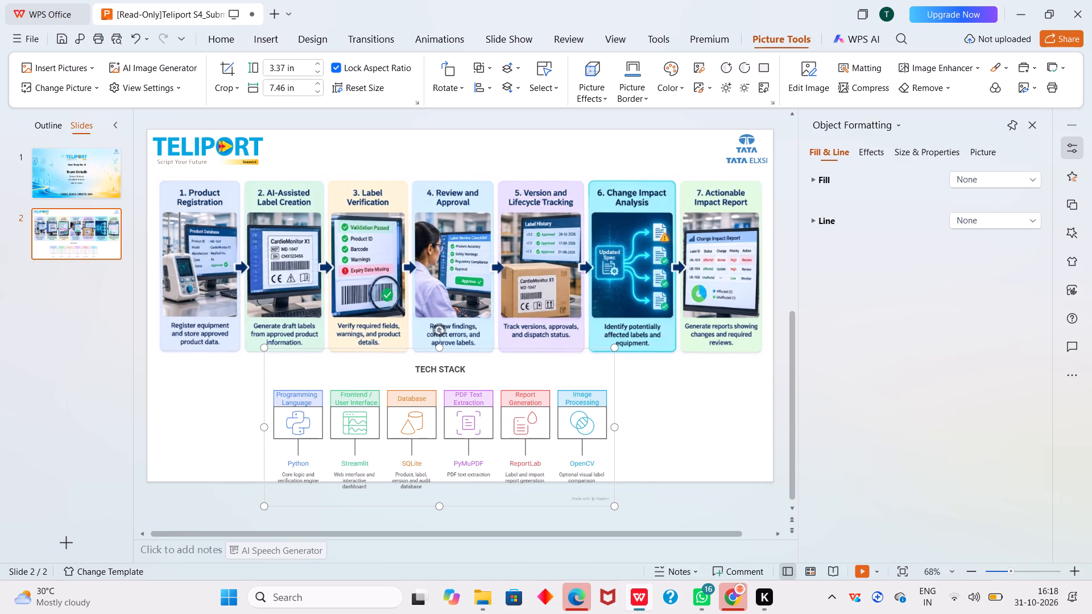
drag(471, 375, 487, 359)
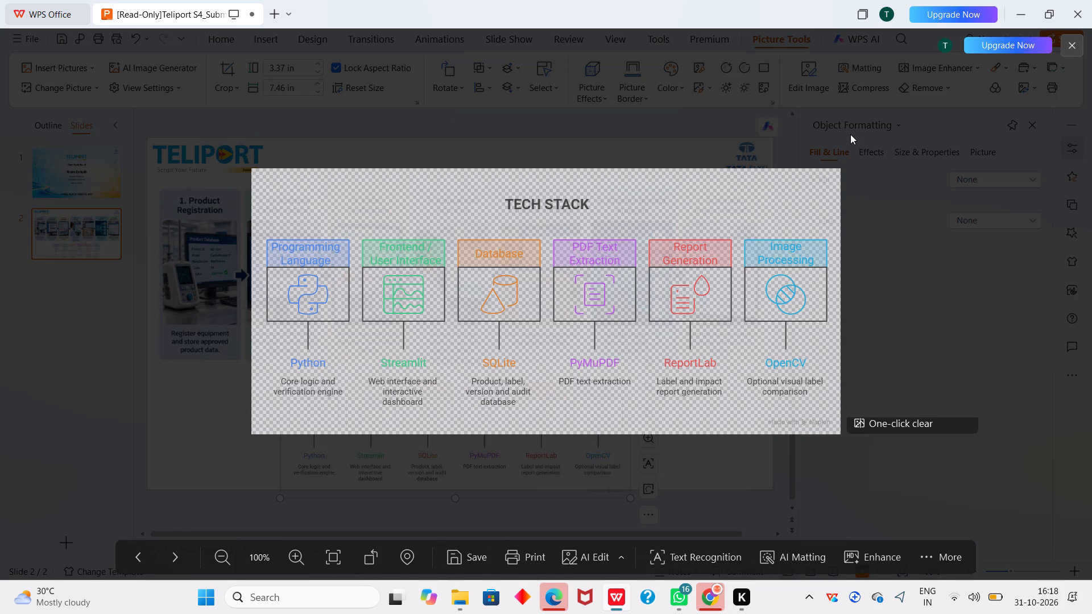
click(1074, 48)
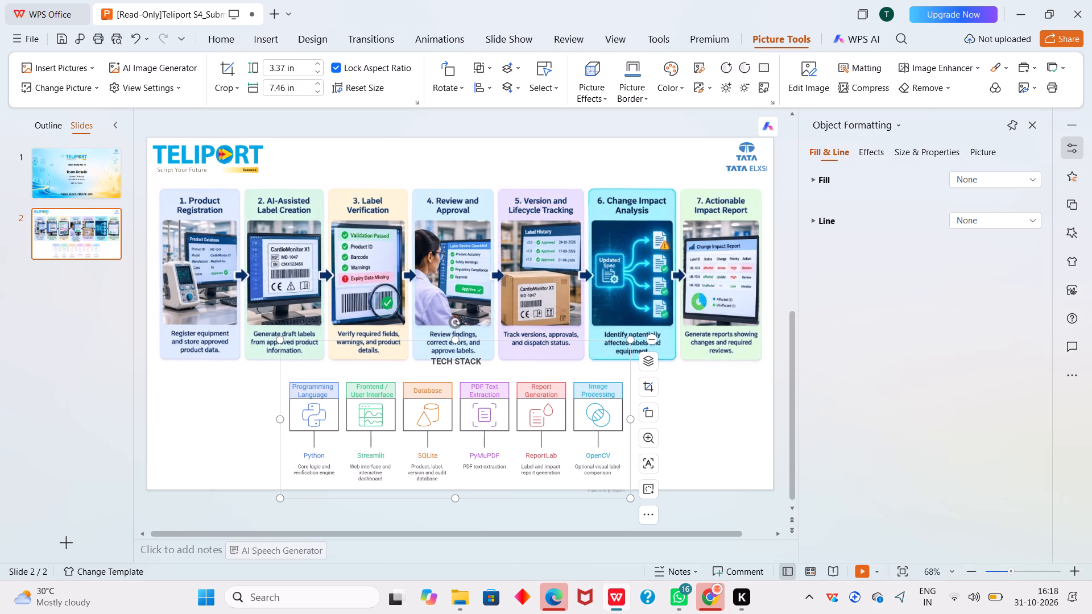
Crop the "TECH STACK" heading and the bottom watermark strip off the tech stack picture, leaving it about 2.37 in high.
click(222, 64)
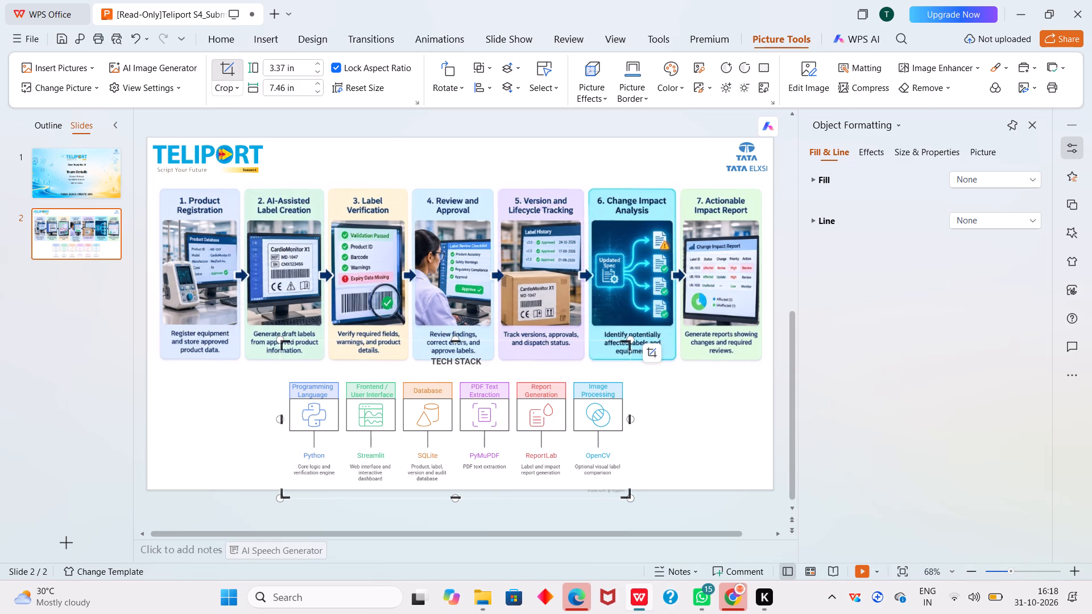
drag(456, 340, 460, 377)
drag(451, 500, 453, 487)
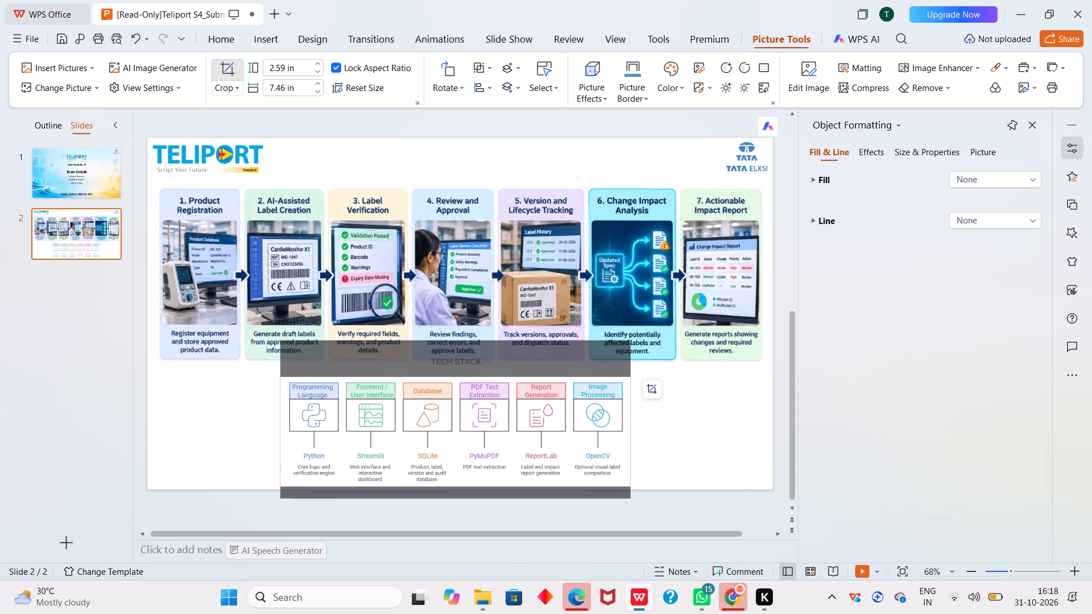
drag(453, 487, 453, 488)
click(692, 467)
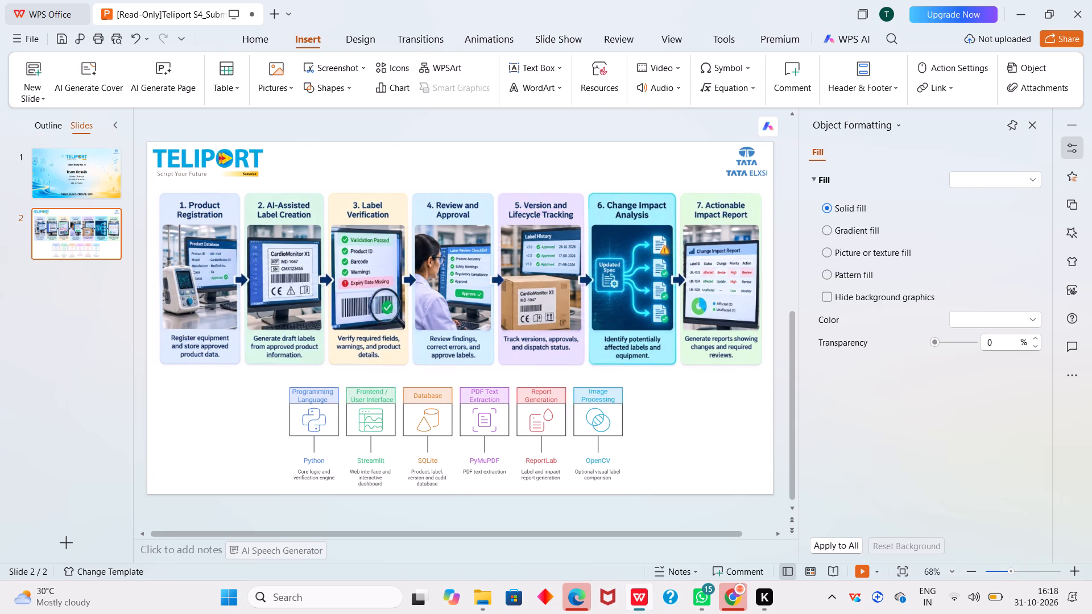
Center the cropped tech stack picture beneath the workflow picture, with a small gap between them.
click(565, 451)
drag(540, 445, 429, 441)
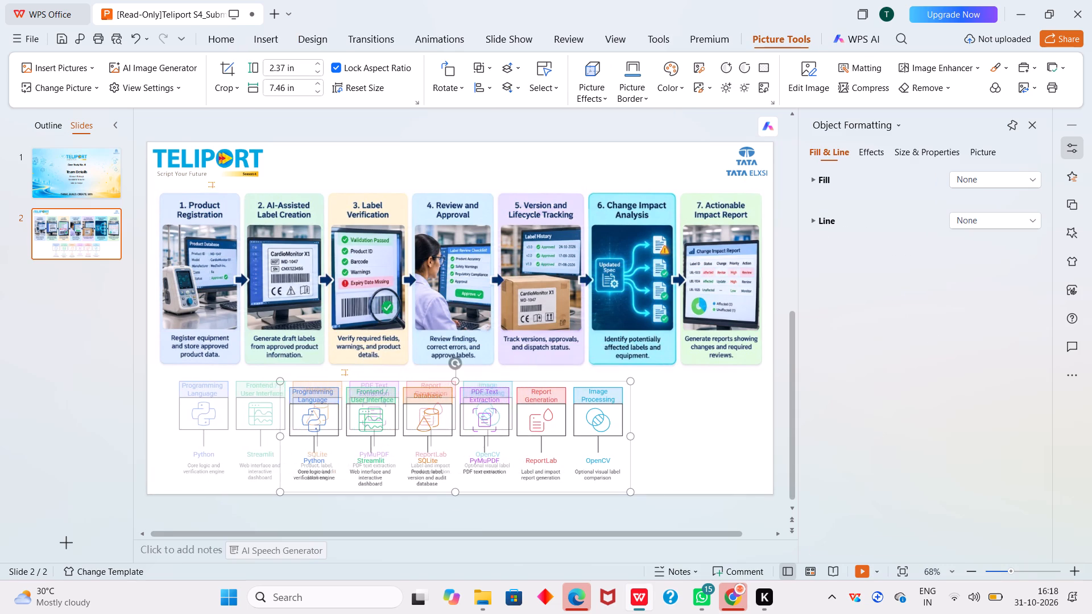
drag(429, 441, 428, 440)
drag(420, 461, 519, 451)
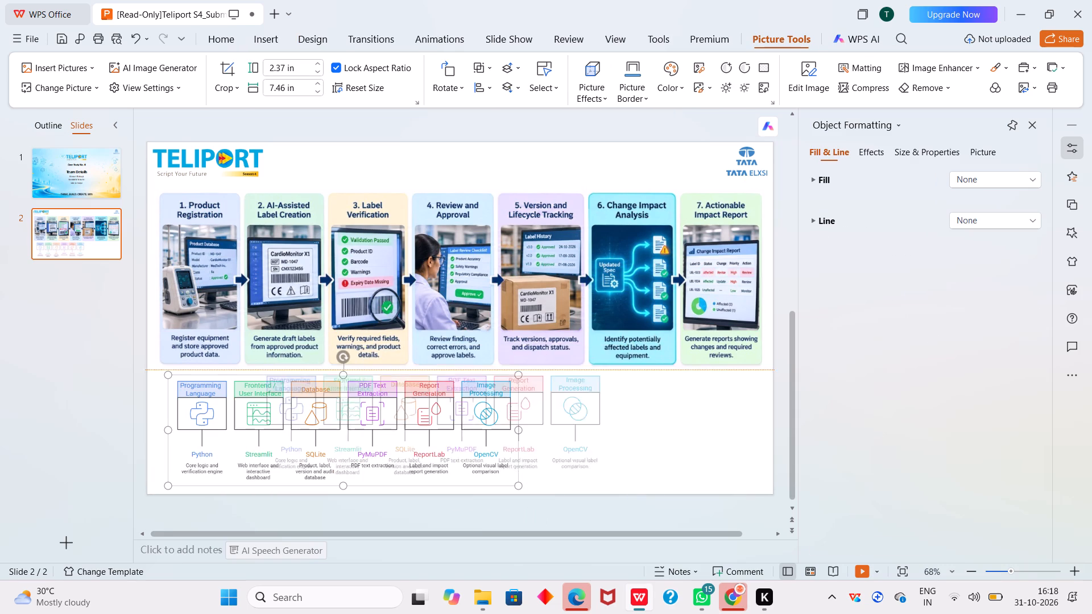
drag(519, 451, 537, 461)
click(730, 481)
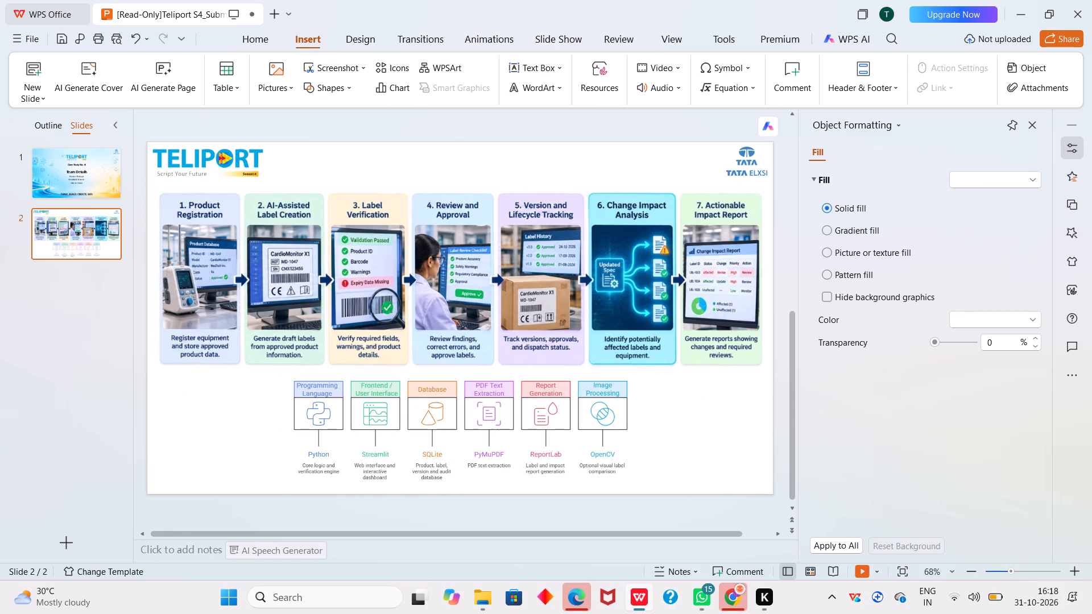
click(423, 317)
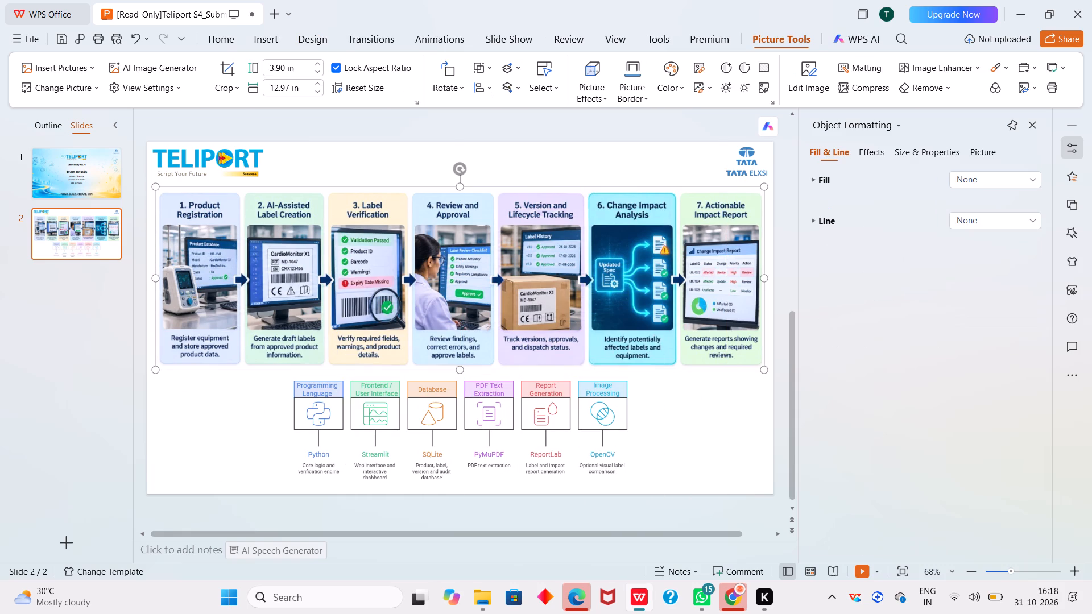
click(508, 403)
drag(508, 403, 508, 408)
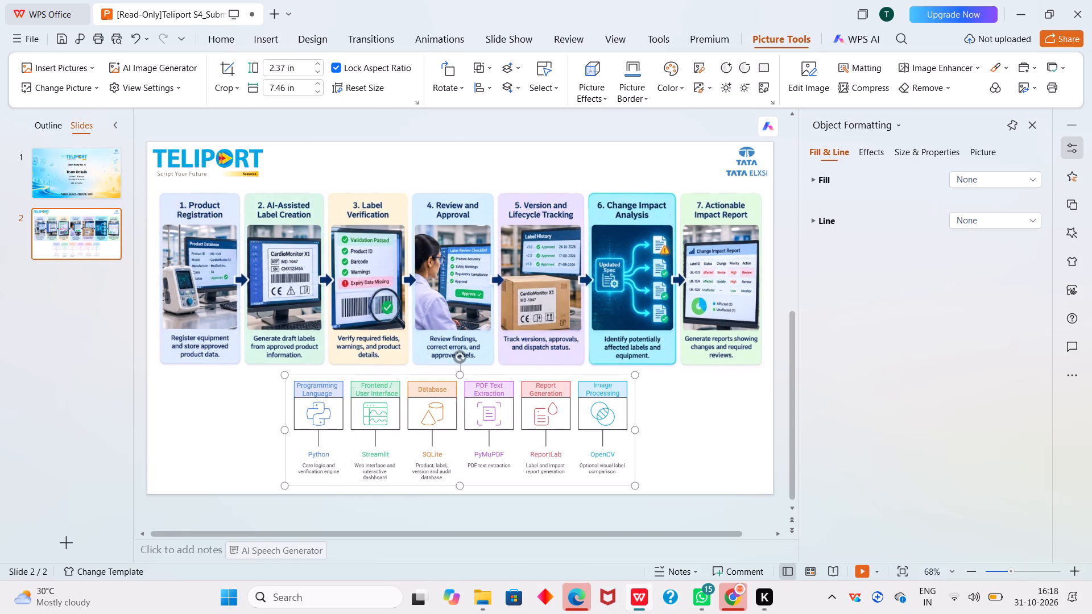
drag(508, 408, 508, 411)
Move the workflow picture slightly down on slide 2 to leave more space beneath the logos.
click(507, 299)
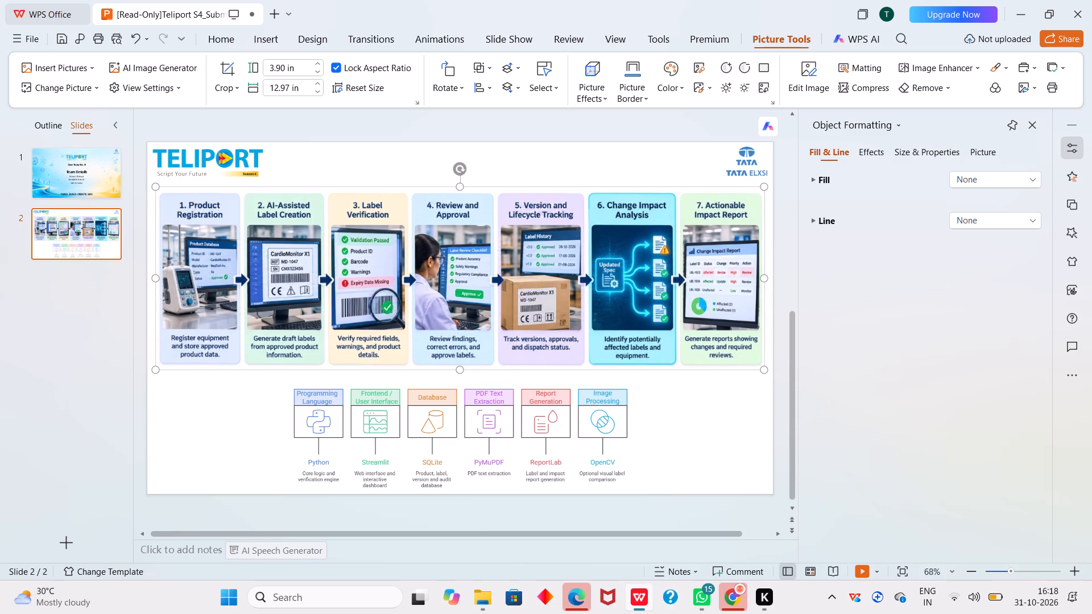
drag(495, 289, 496, 298)
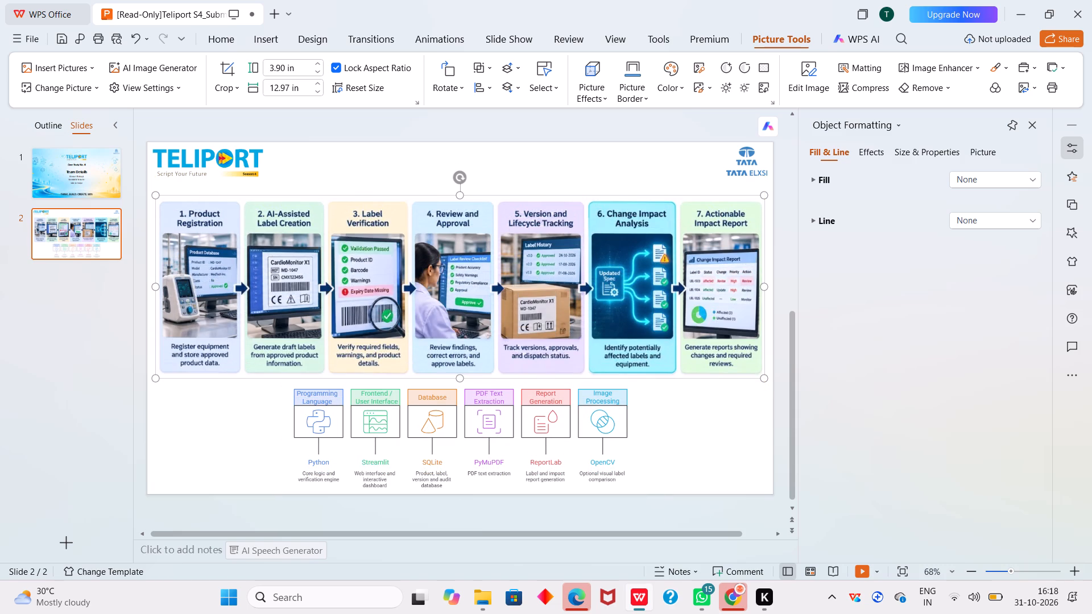
click(533, 166)
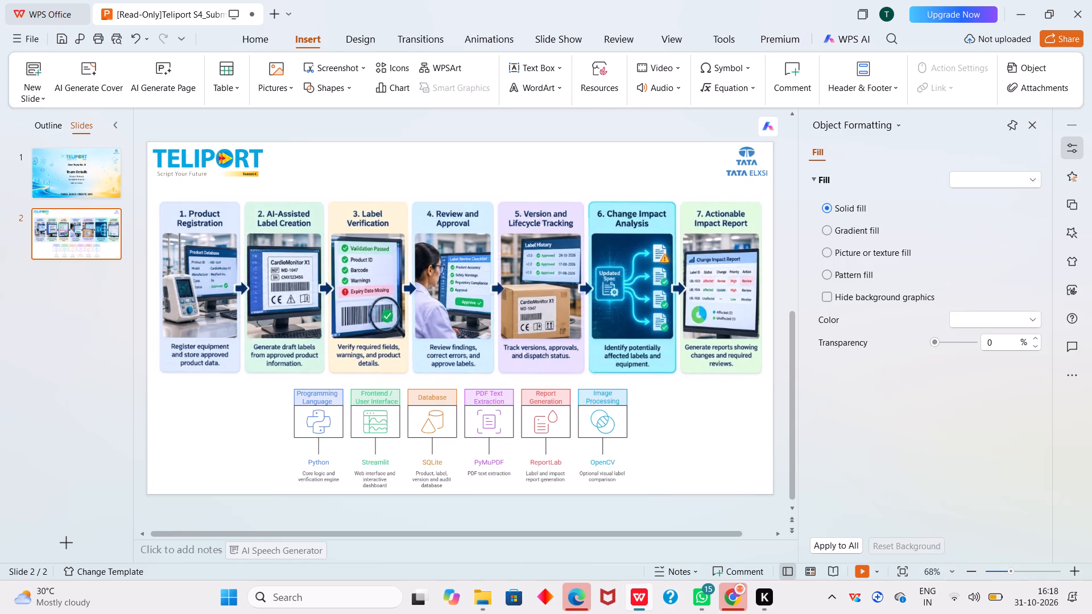
click(375, 218)
click(462, 156)
Copy the "Team Details" heading text from slide 1 and paste it onto slide 2.
click(68, 182)
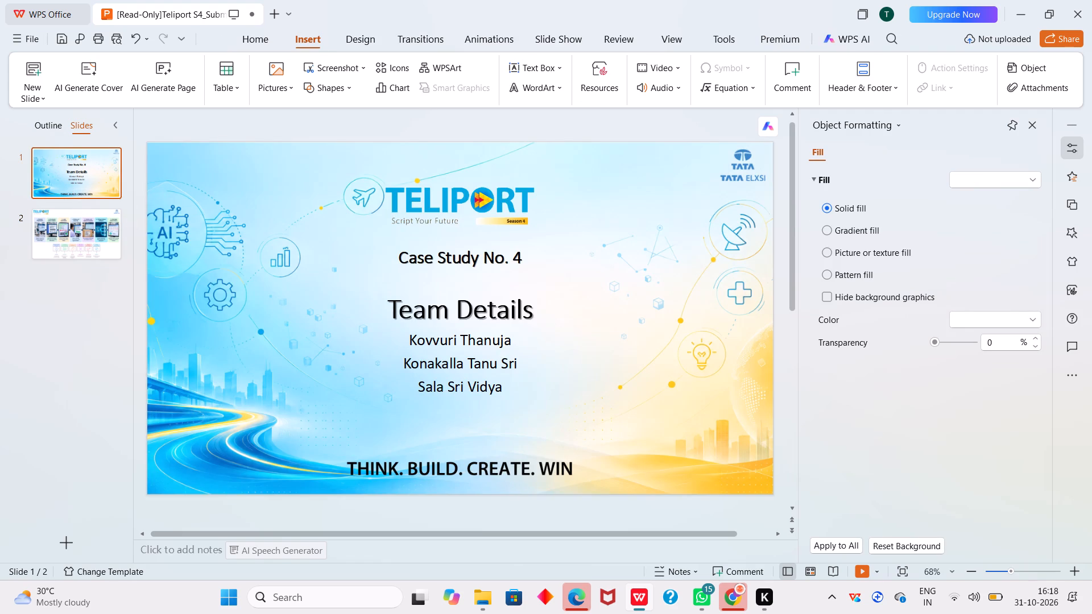
click(459, 316)
drag(569, 305, 386, 301)
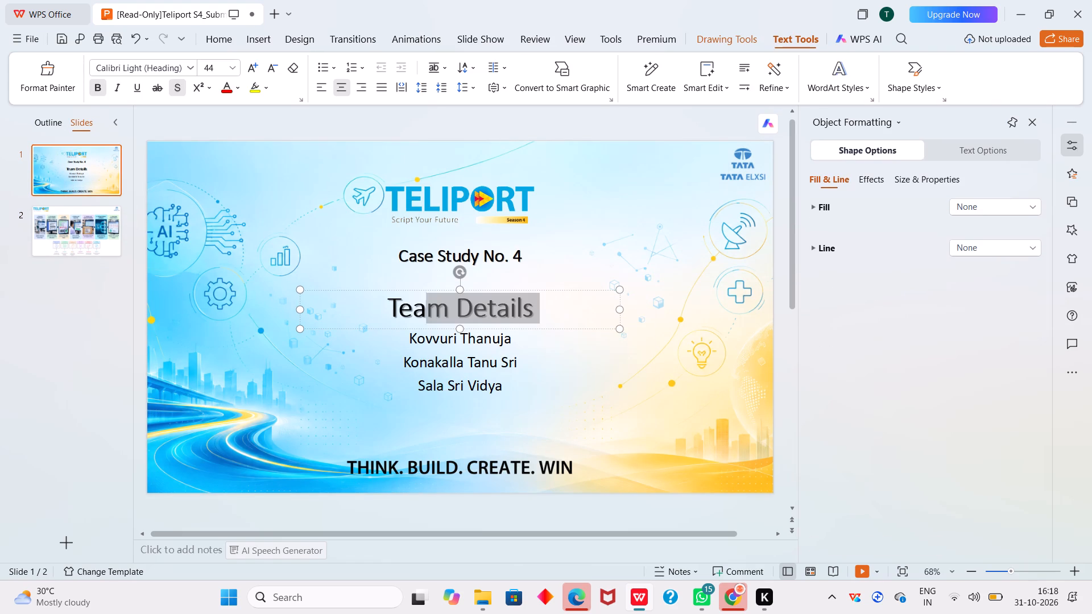
drag(386, 301, 325, 300)
key(ctrl+c)
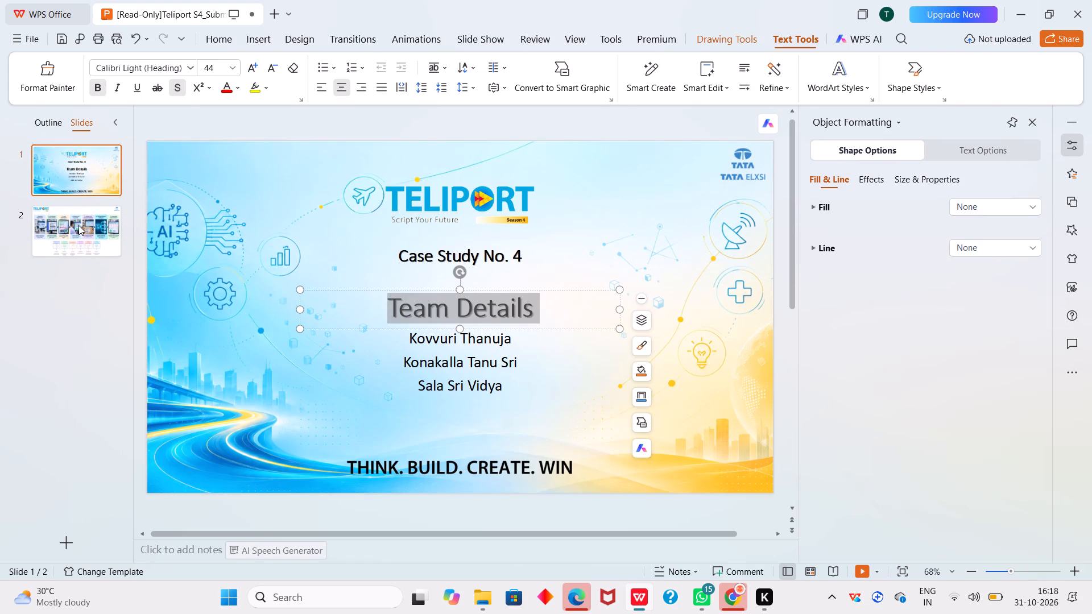
click(78, 225)
click(507, 157)
key(ctrl+v)
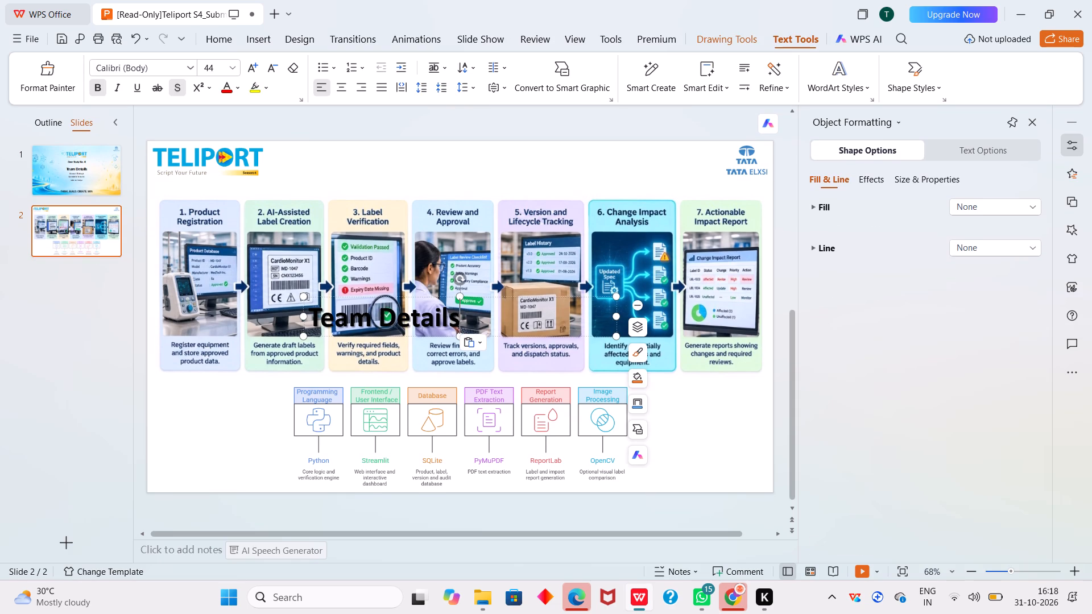
Move the pasted "Team Details" heading above the workflow picture, between the Teliport and Tata Elxsi logos.
drag(387, 293, 398, 152)
drag(499, 165, 474, 168)
drag(474, 168, 492, 167)
double_click(492, 167)
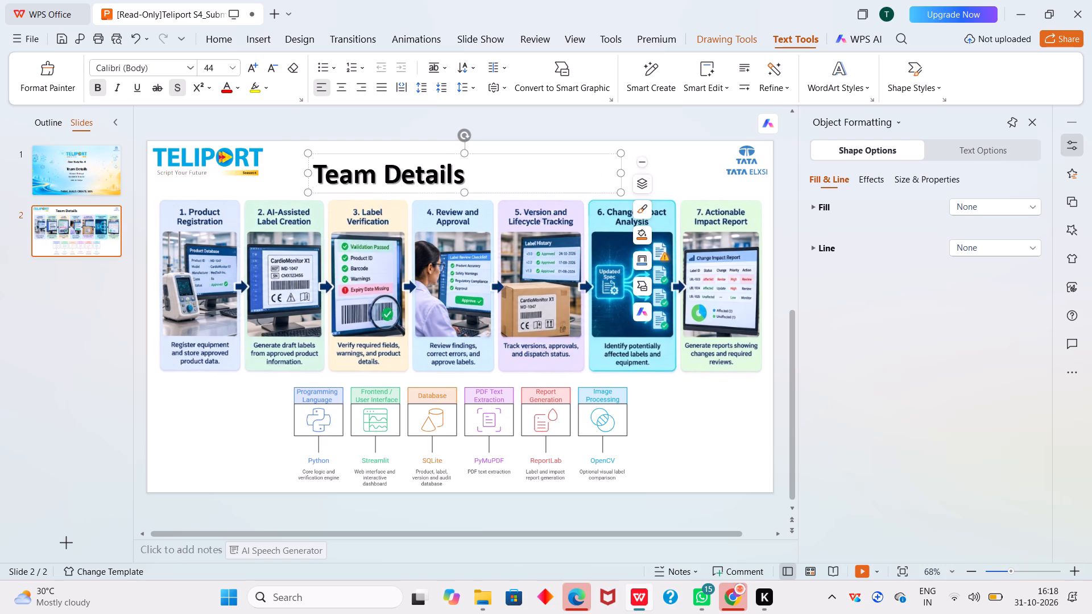
Replace the pasted "Team Details" heading text on slide 2 with "LABEL GUARD AI".
key(ctrl+a)
click(492, 167)
click(457, 180)
key(BackSpace)
key(BackSpace)
key(BackSpace)
key(BackSpace)
key(BackSpace)
key(BackSpace)
key(BackSpace)
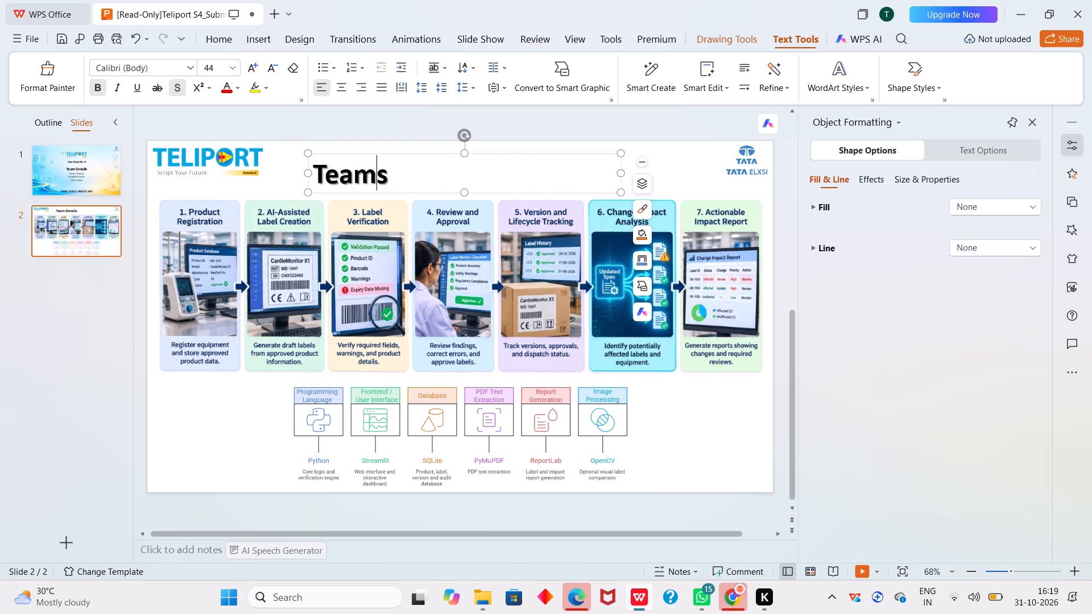
key(BackSpace)
key(BackSpace)
key(BackSpace)
key(Right)
key(BackSpace)
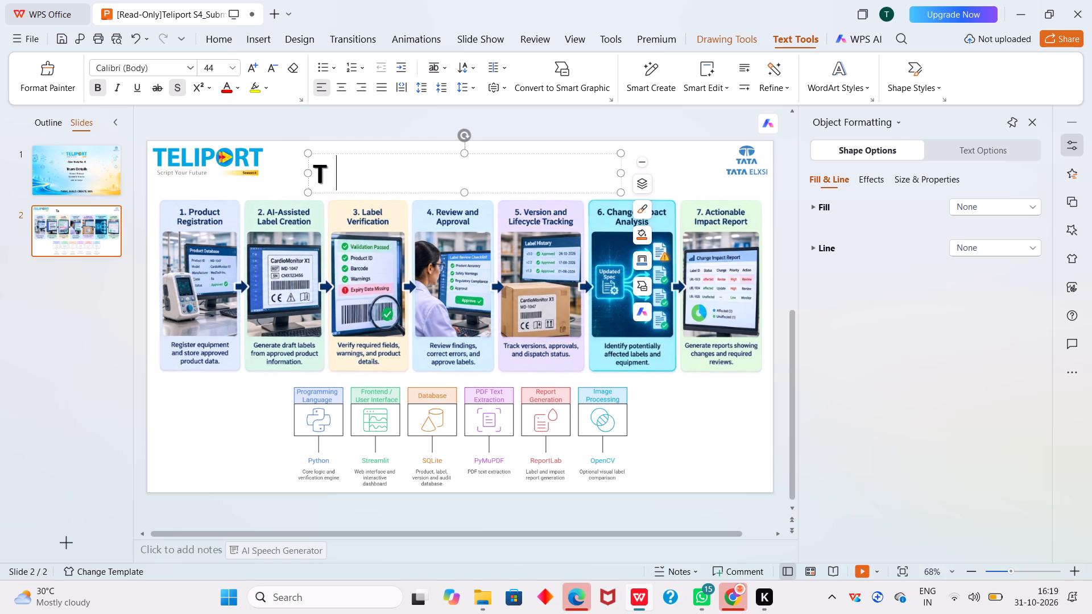
key(shift+l)
key(Left)
key(BackSpace)
key(Right)
text(ABEL)
key(space)
text(GUARD AI)
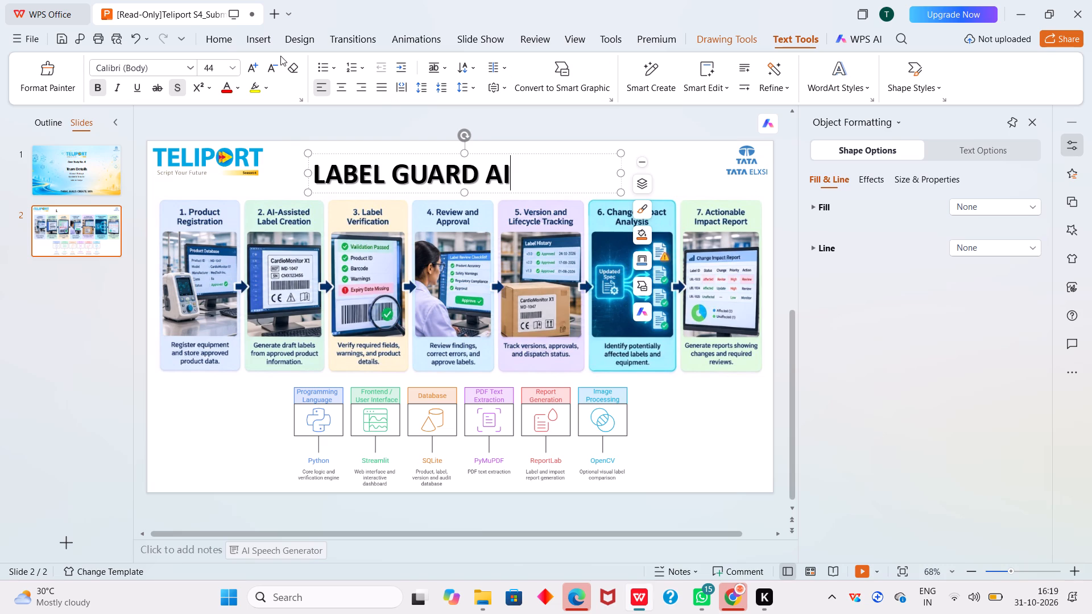
Center the "LABEL GUARD AI" text within its heading box.
click(342, 88)
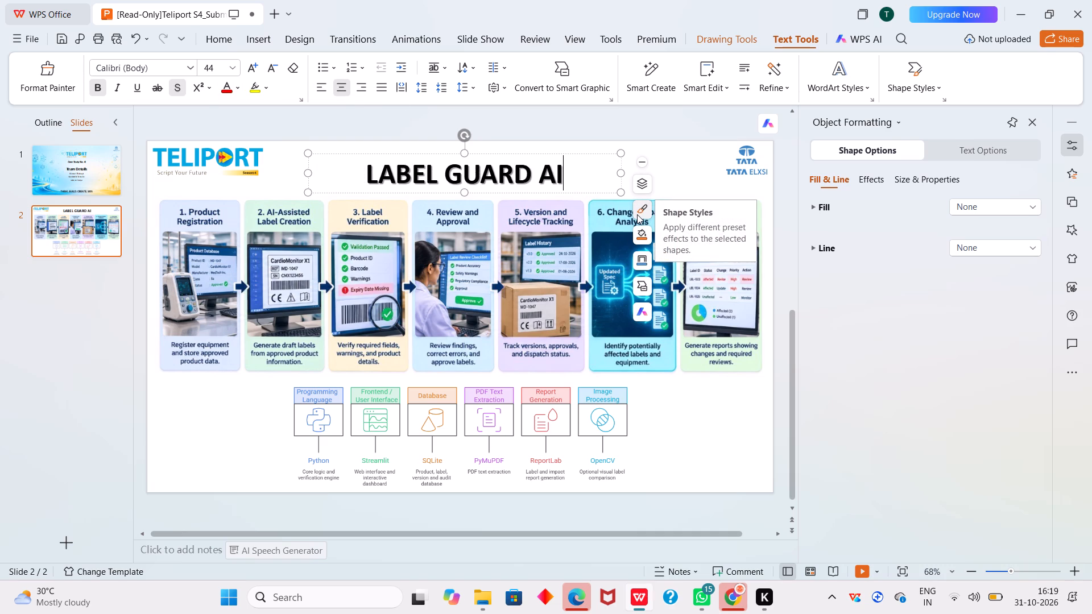
Fill the "LABEL GUARD AI" heading box with a light blue theme color.
click(639, 230)
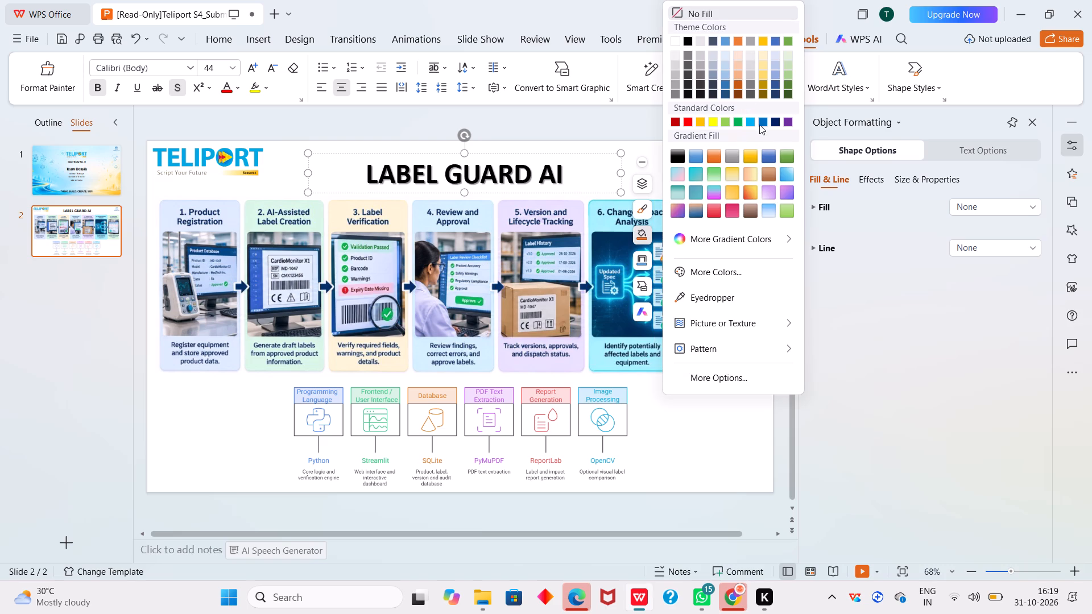
click(725, 65)
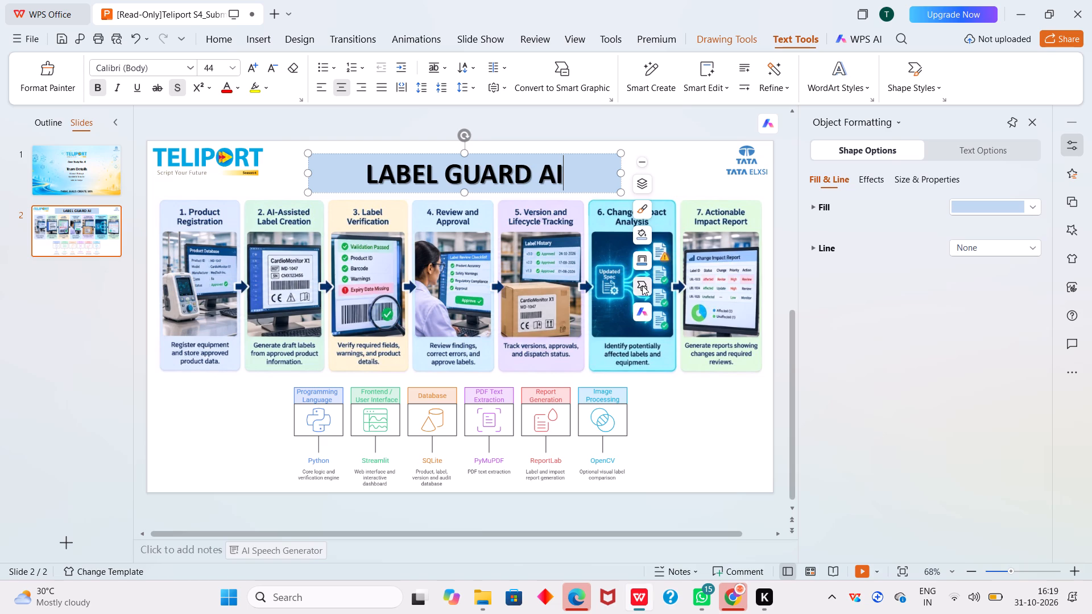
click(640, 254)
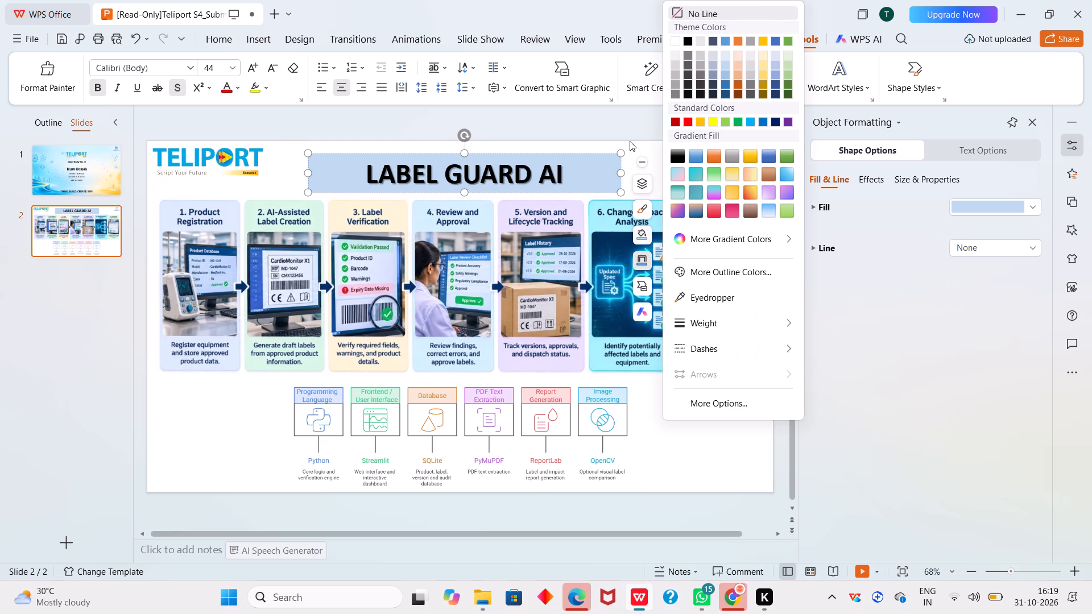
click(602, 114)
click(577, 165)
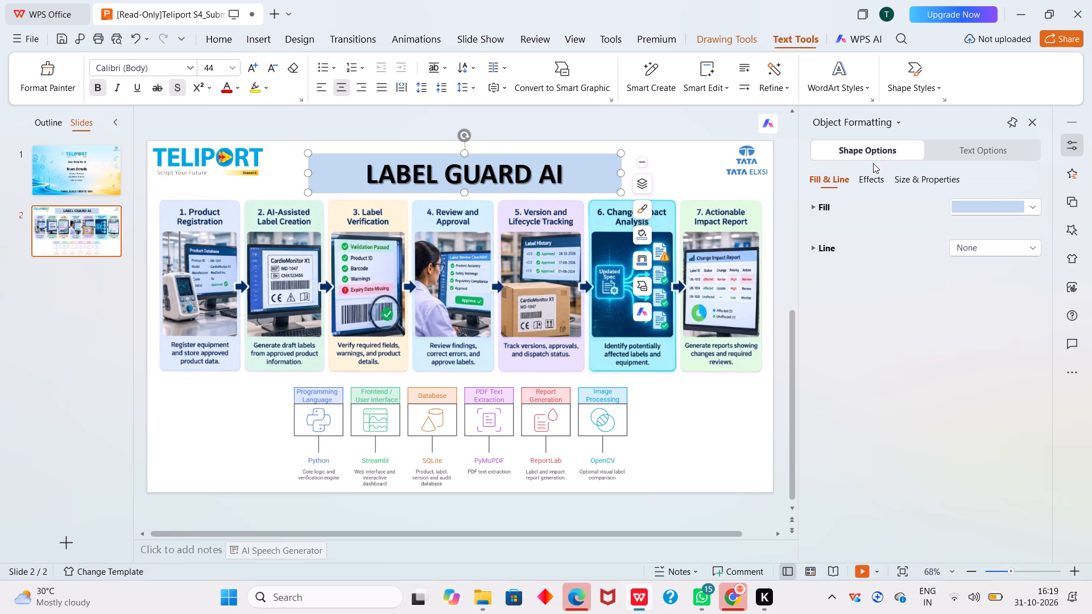
Apply 2.5-point soft edges to the "LABEL GUARD AI" heading box, leaving it with no shadow.
click(871, 184)
click(1004, 205)
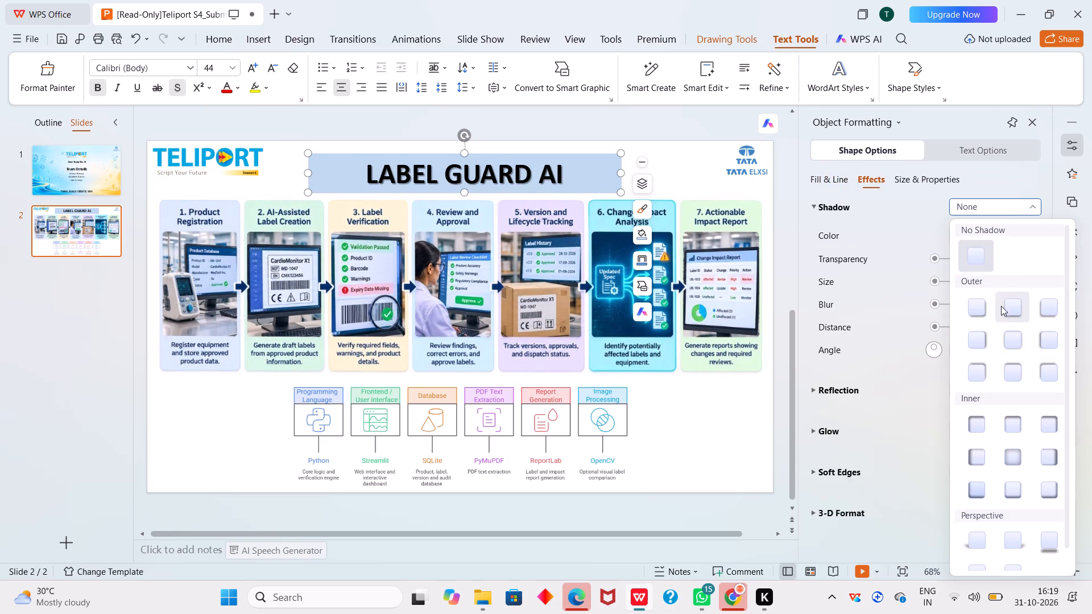
click(972, 267)
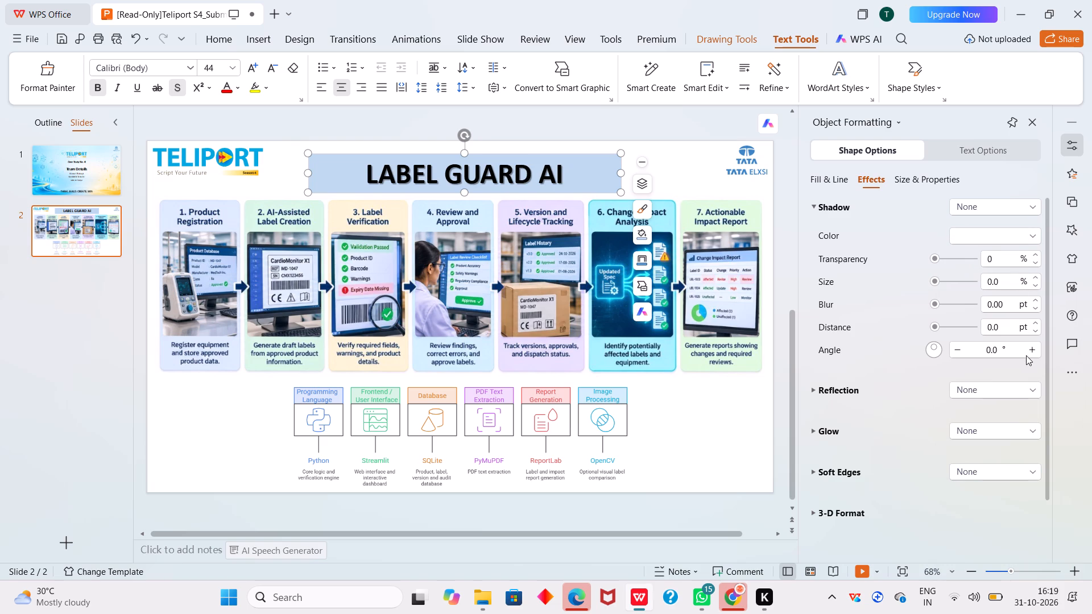
scroll(991, 372, down, 1)
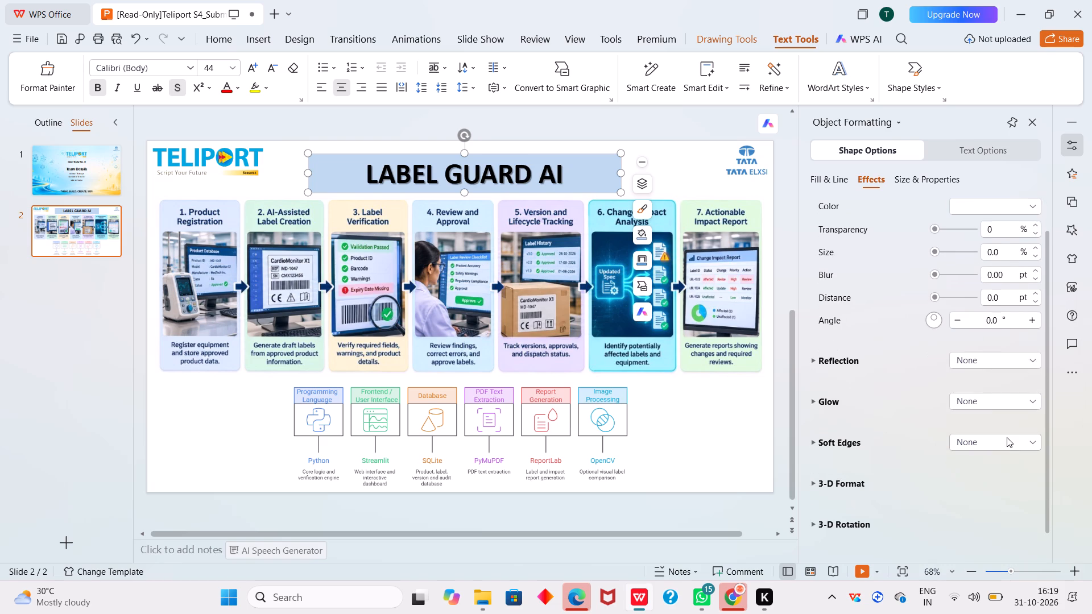
click(1007, 437)
click(987, 288)
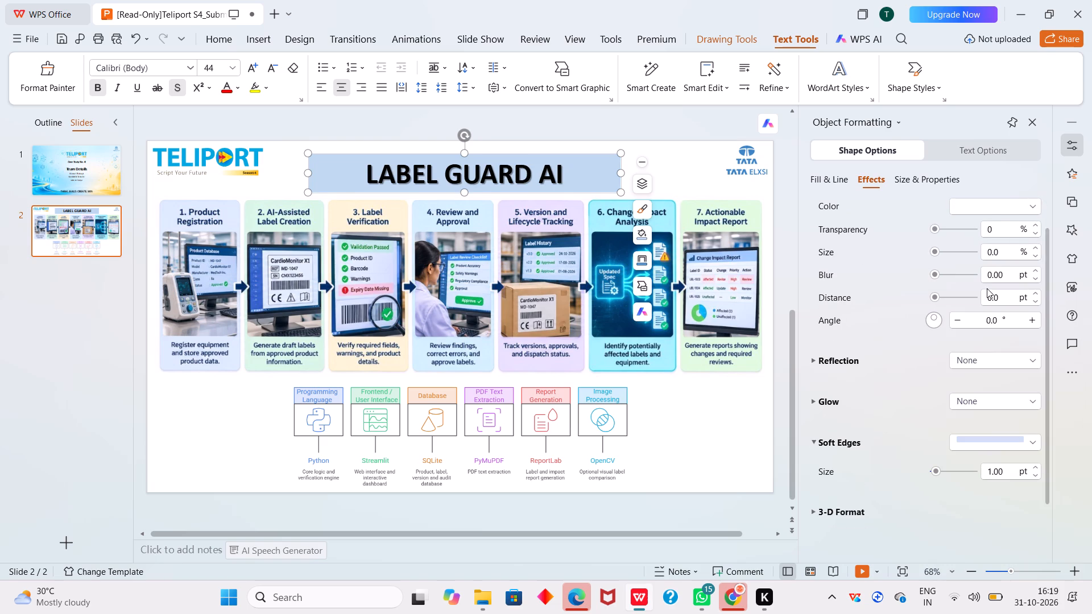
click(719, 176)
click(552, 172)
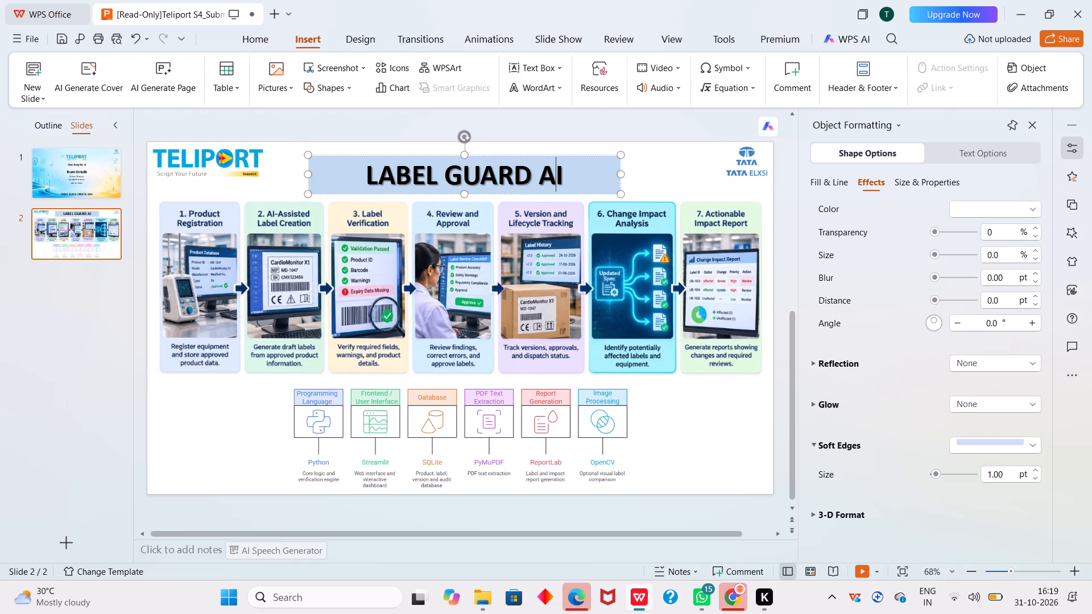
click(602, 168)
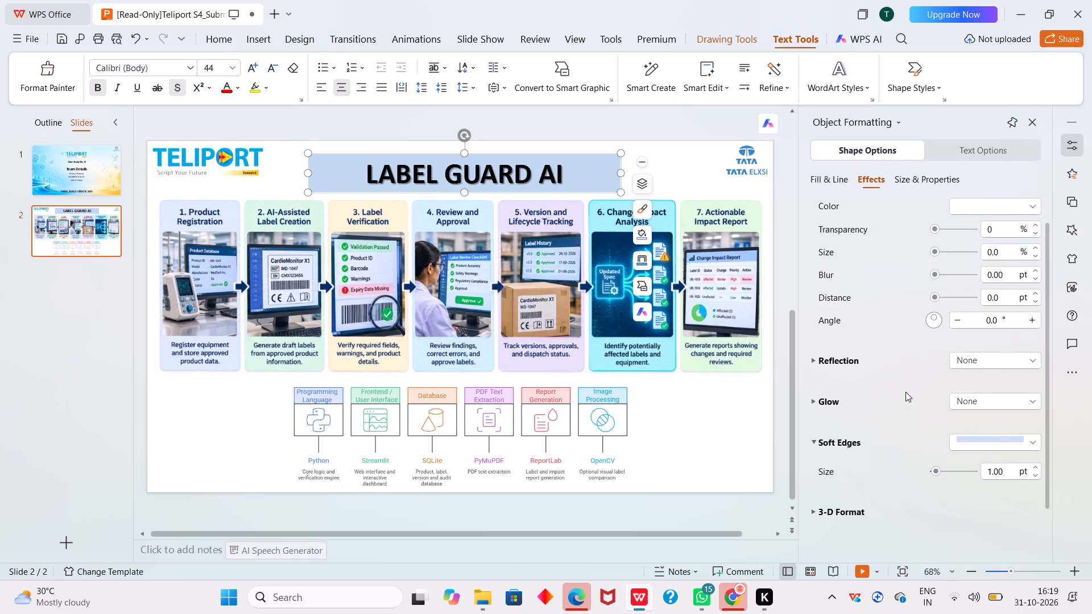
scroll(905, 392, down, 3)
click(1033, 413)
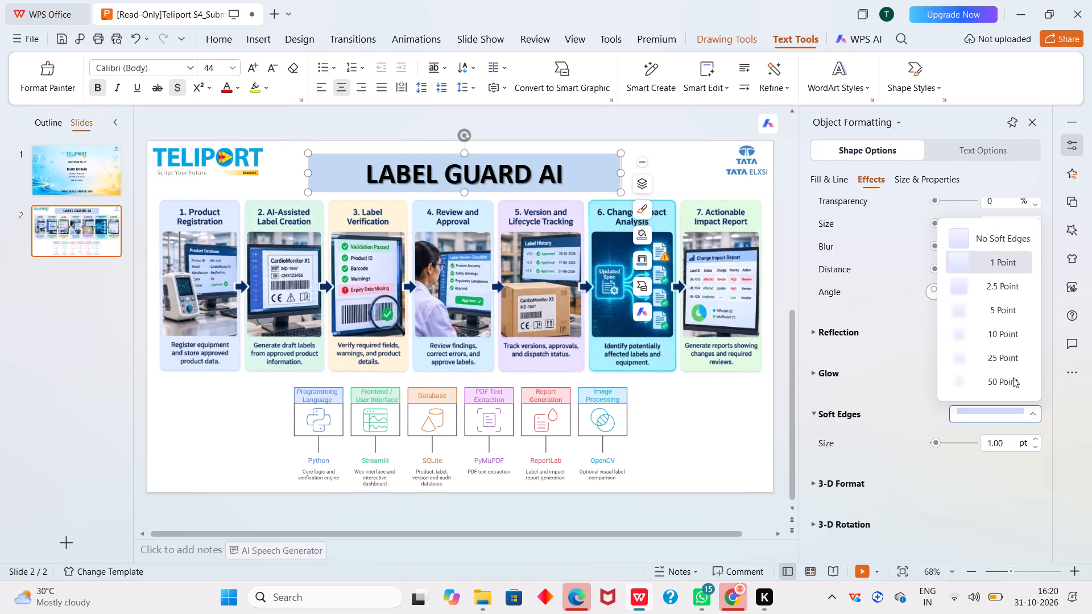
click(999, 292)
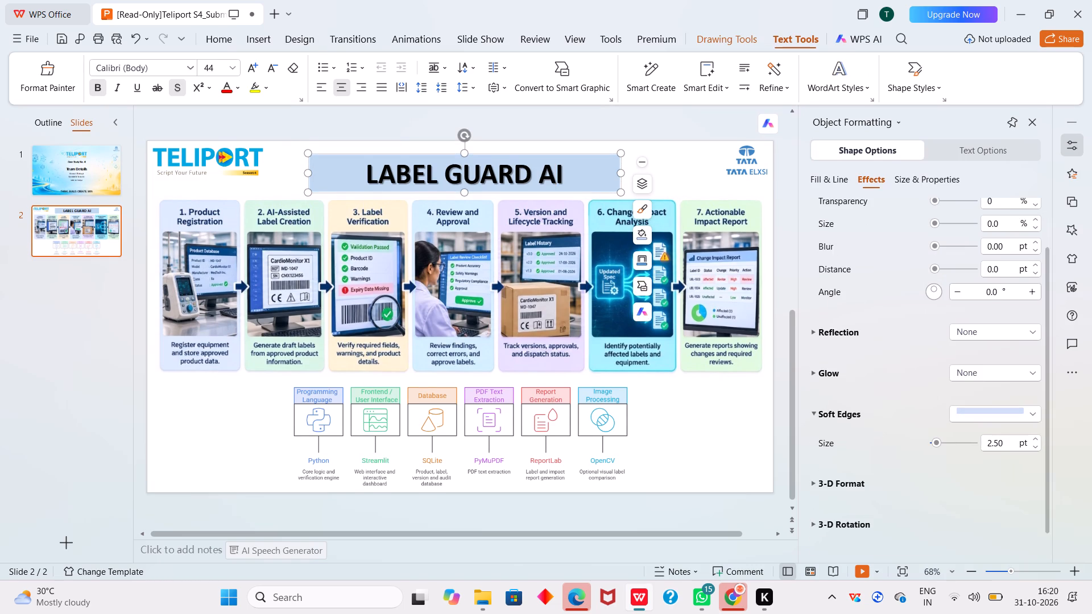
click(678, 159)
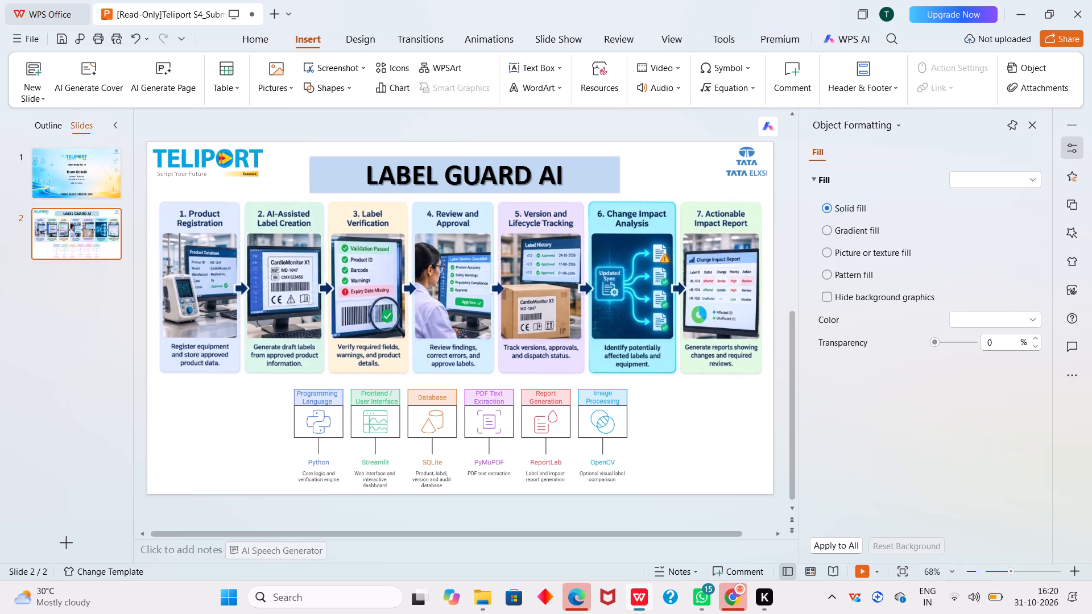
Widen the heading box on both sides so it spans the space between the Teliport and Tata Elxsi logos.
click(598, 187)
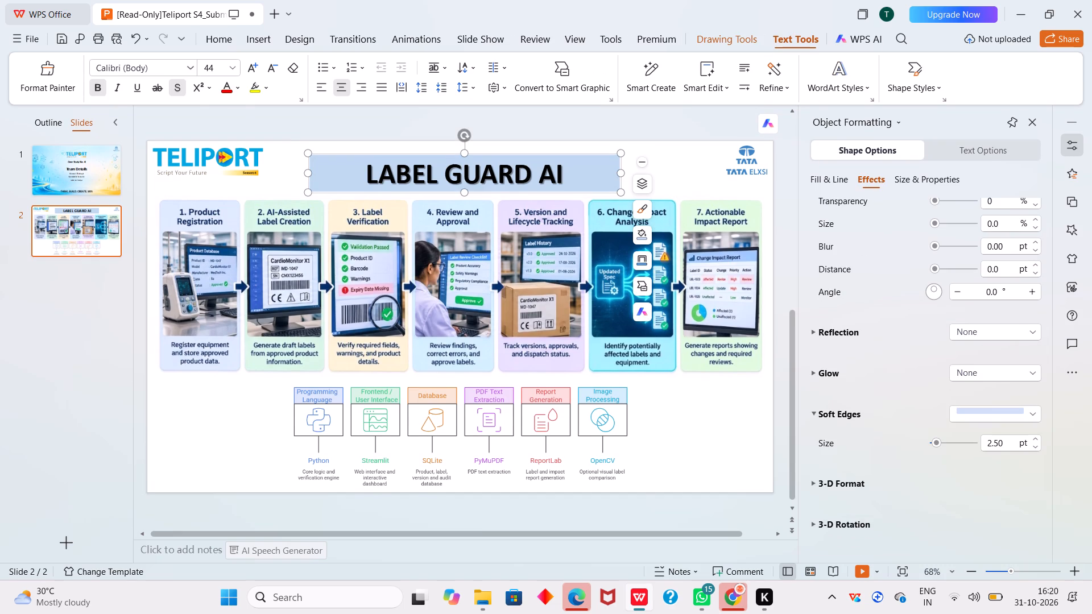
drag(620, 156, 704, 152)
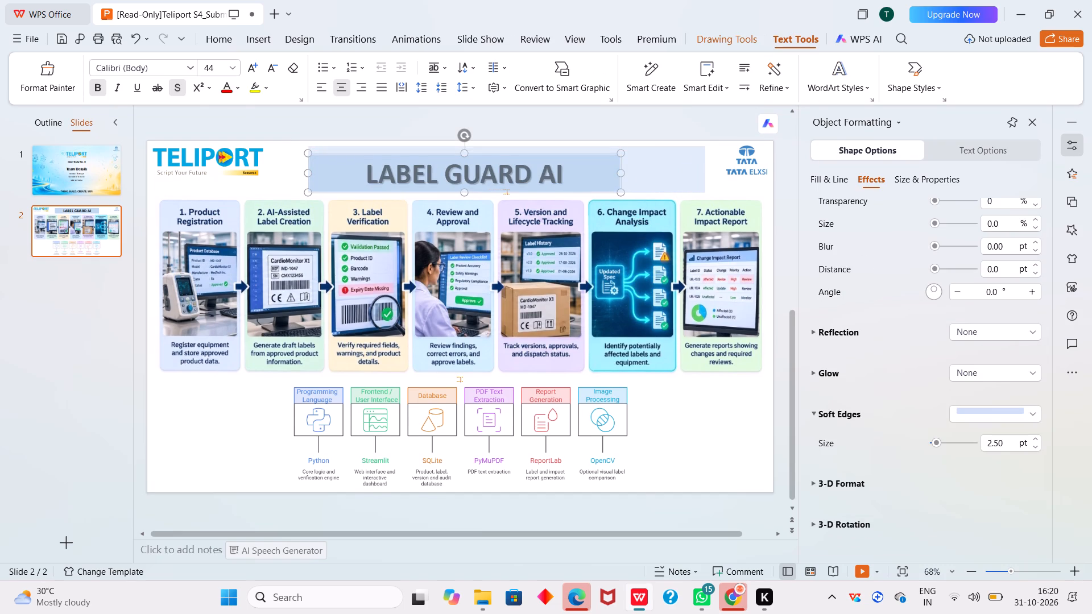
drag(704, 152, 704, 151)
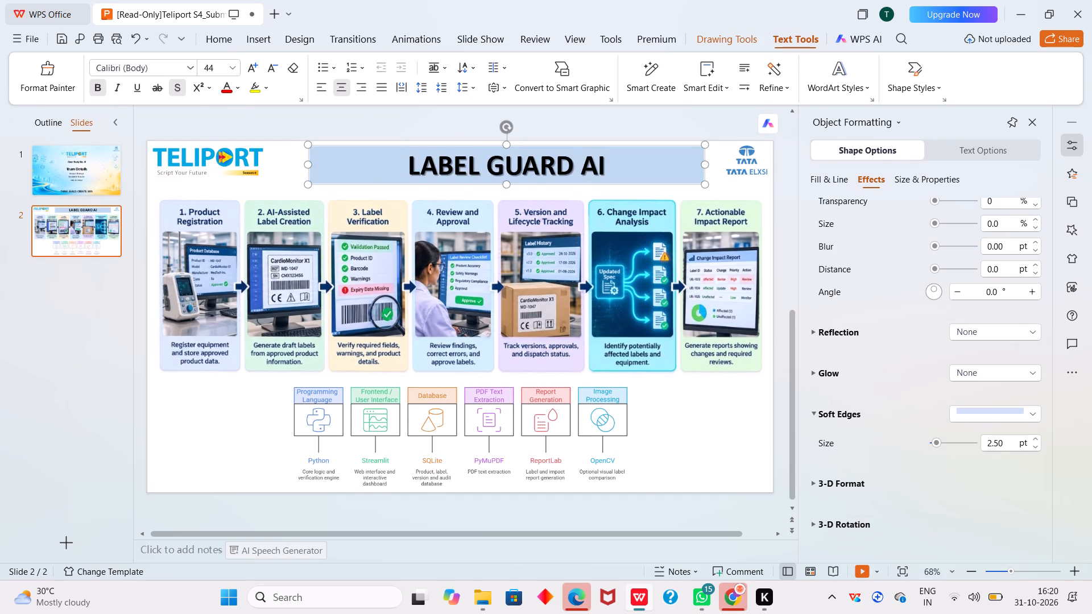
drag(309, 184, 272, 190)
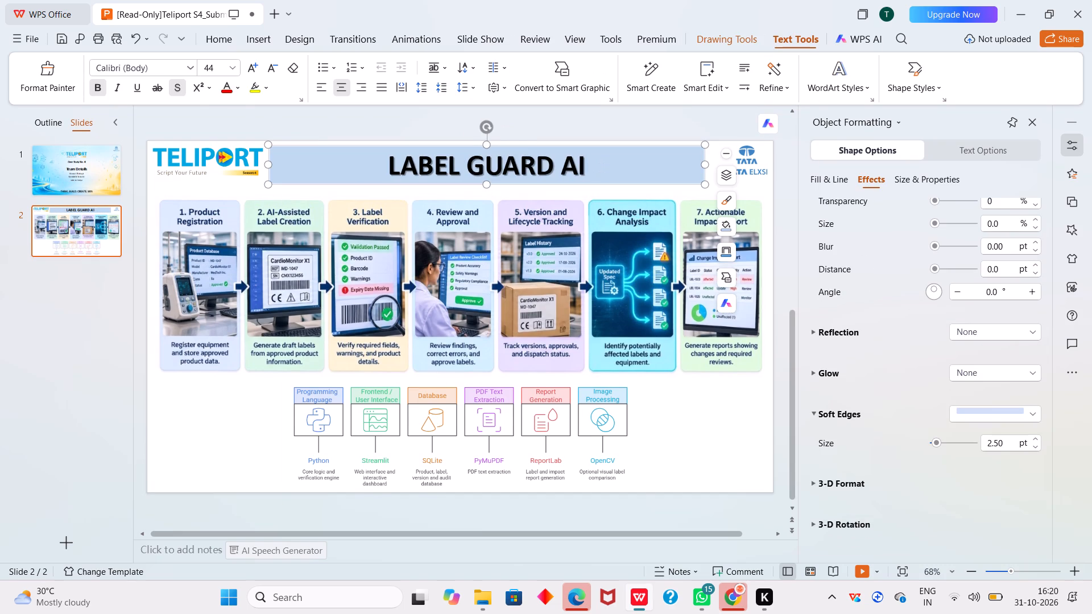
Move the widened heading box slightly down and to the right, between the two logos.
click(363, 156)
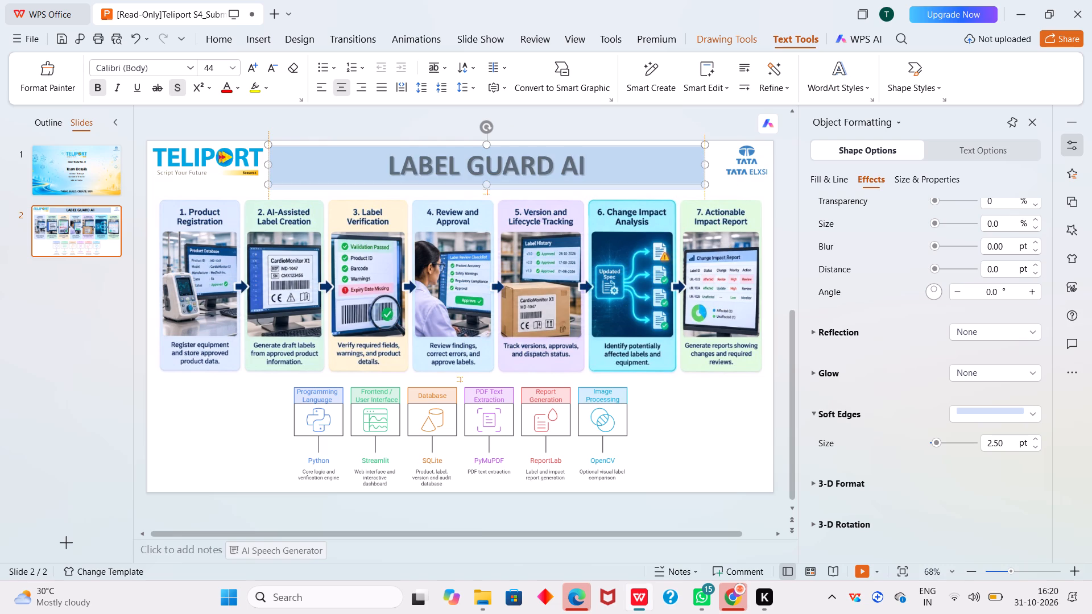
click(368, 156)
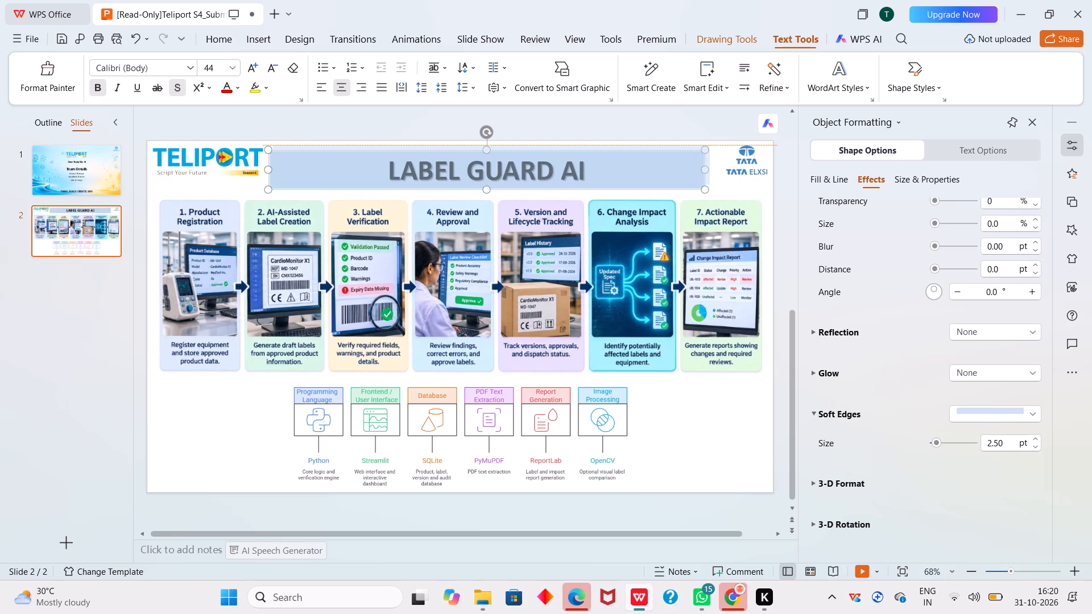
click(486, 115)
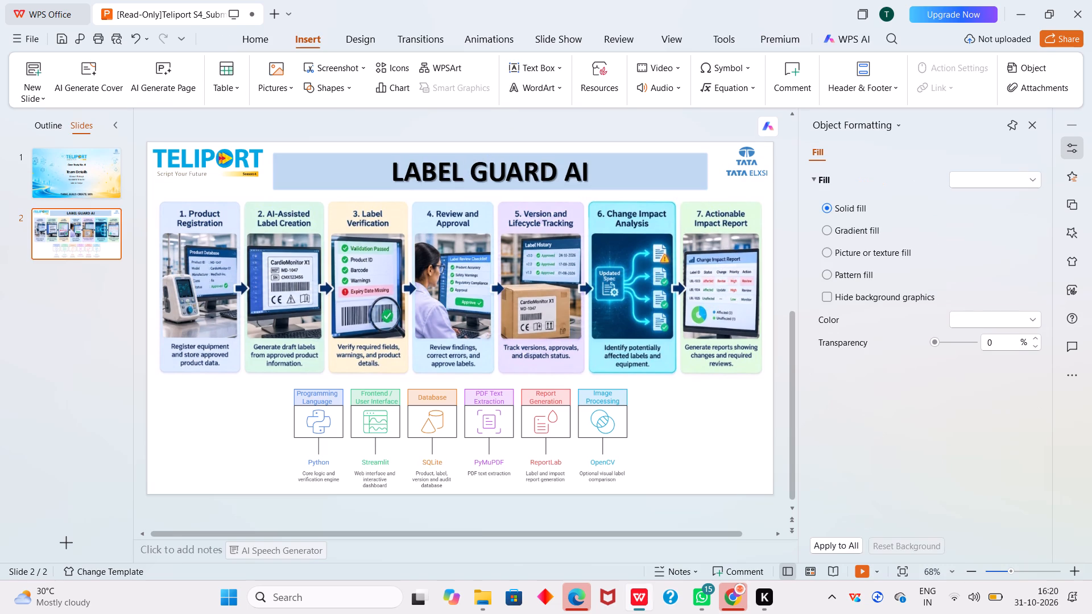
Change the font of the whole "LABEL GUARD AI" heading to Microsoft Yahei, keeping it bold.
click(556, 177)
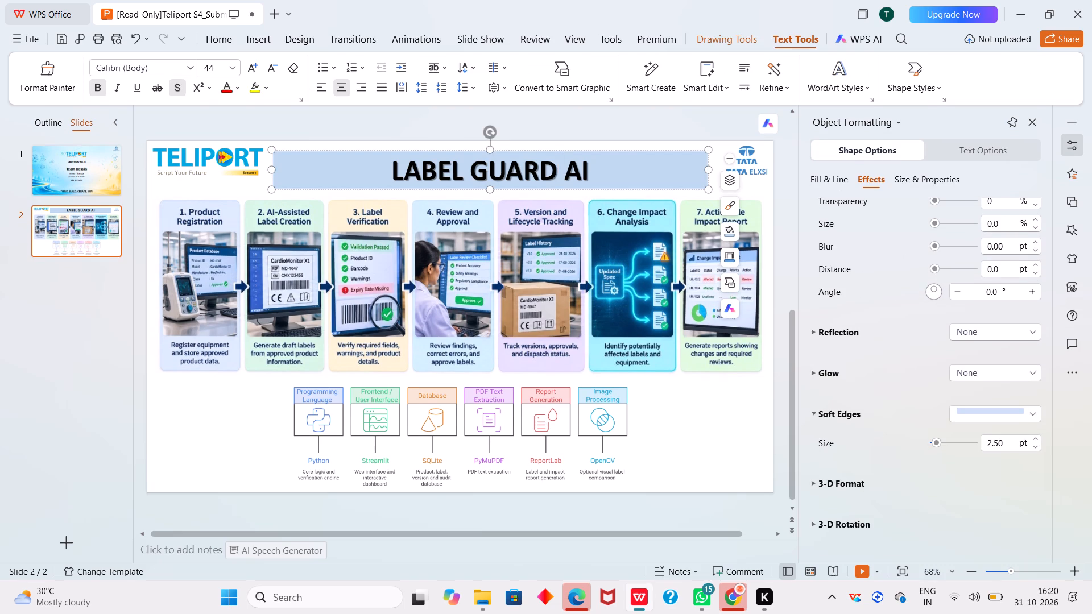
click(510, 179)
double_click(510, 179)
click(510, 179)
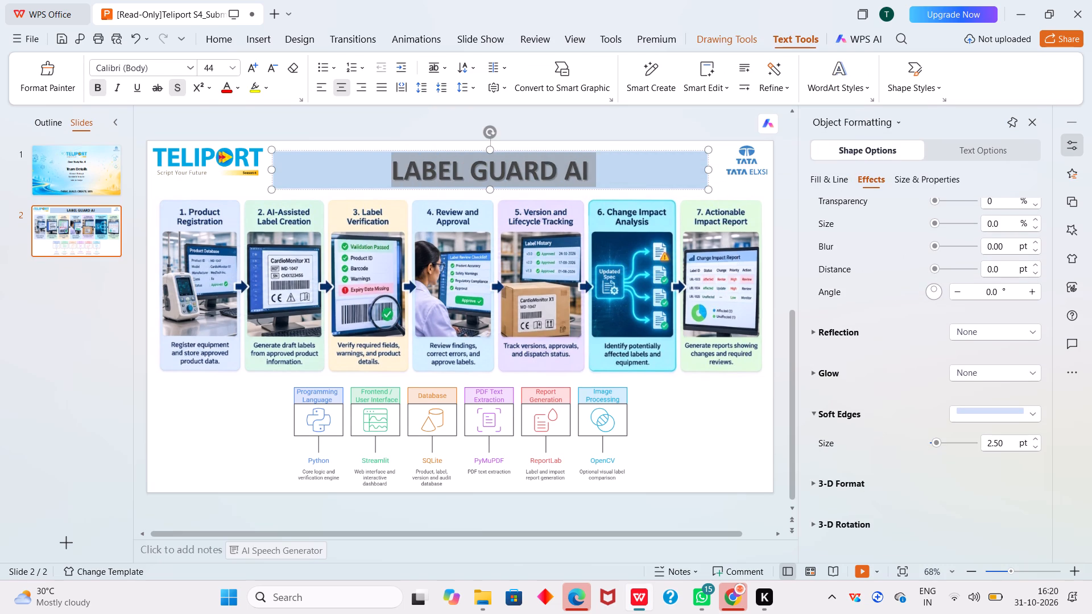
double_click(510, 179)
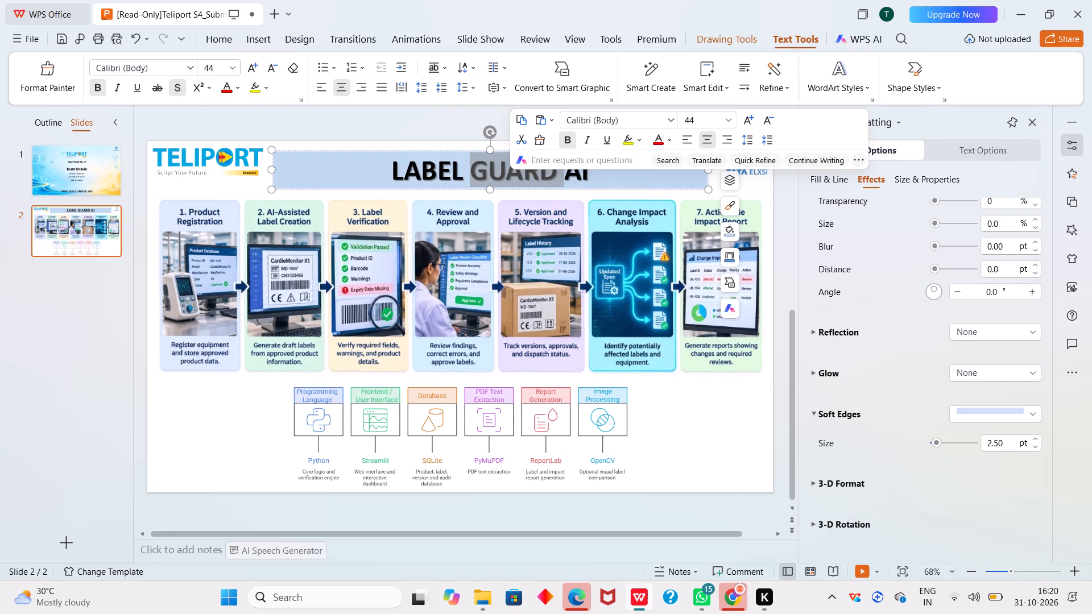
triple_click(510, 179)
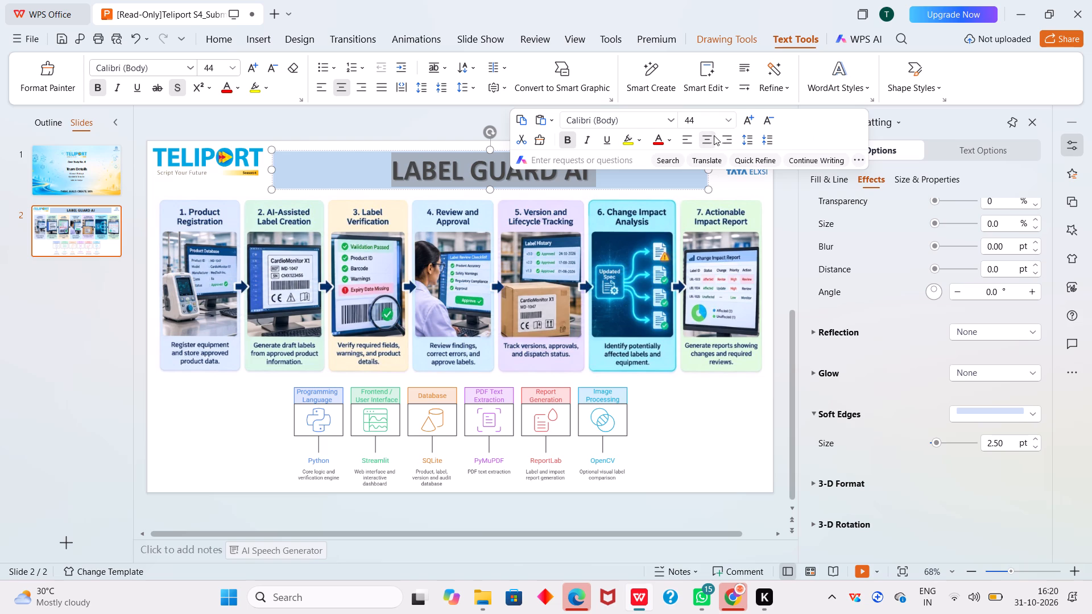
click(571, 140)
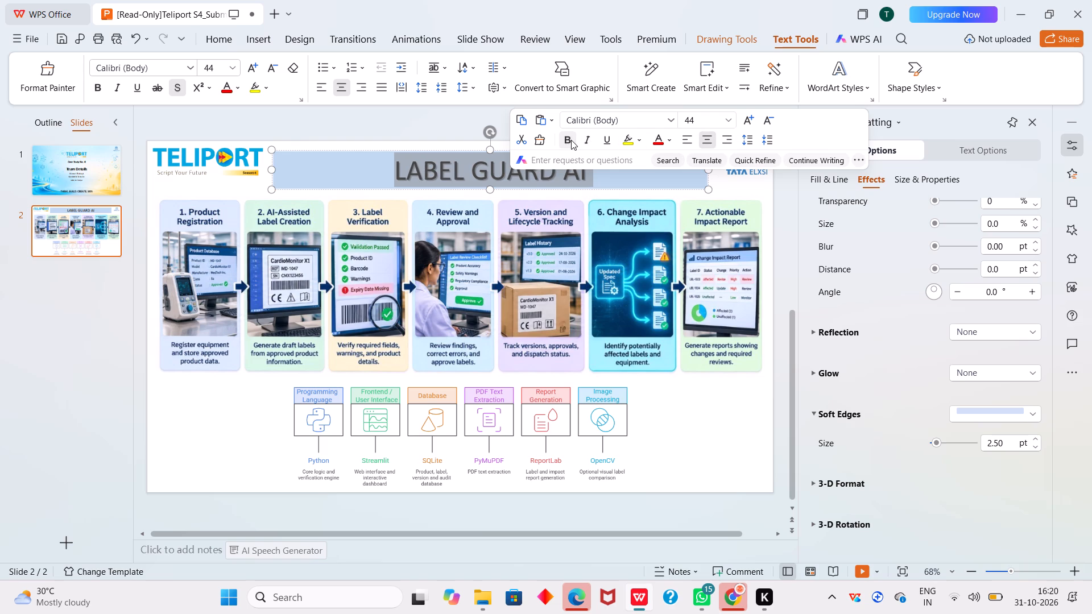
click(571, 140)
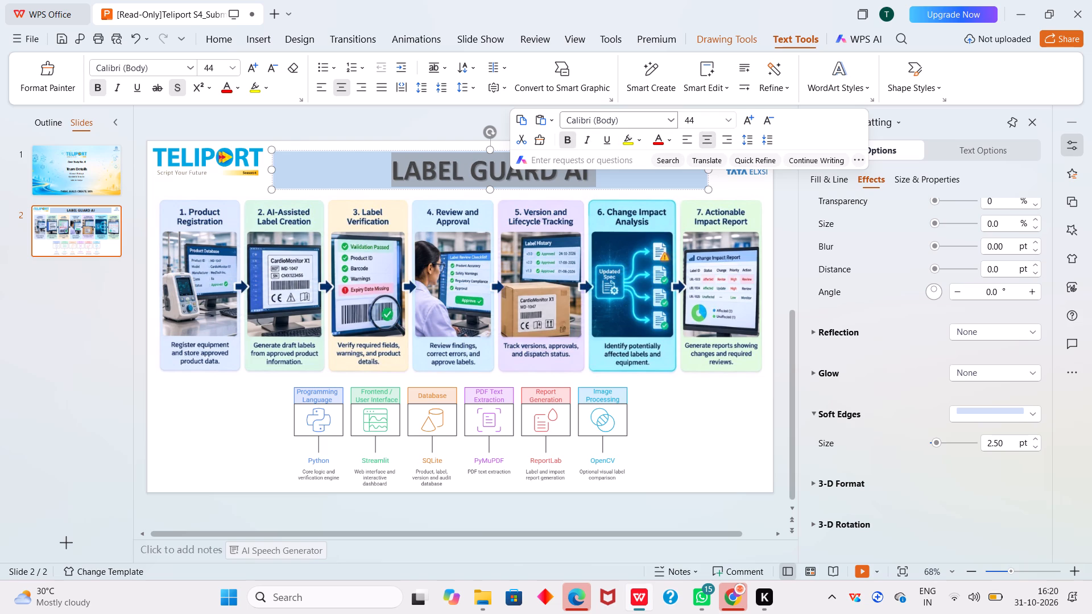
click(653, 122)
click(674, 119)
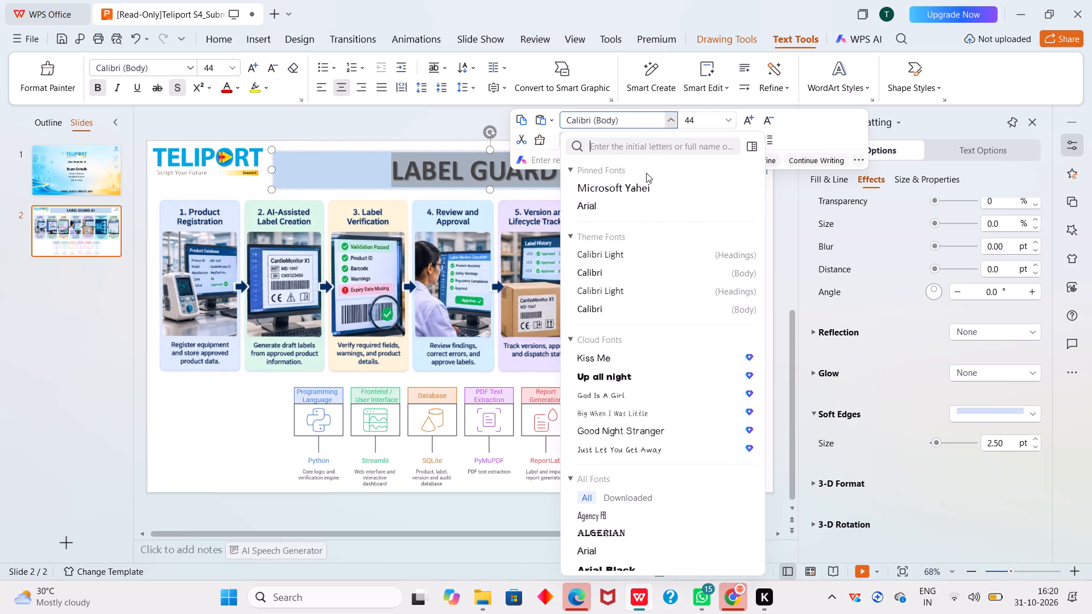
click(643, 188)
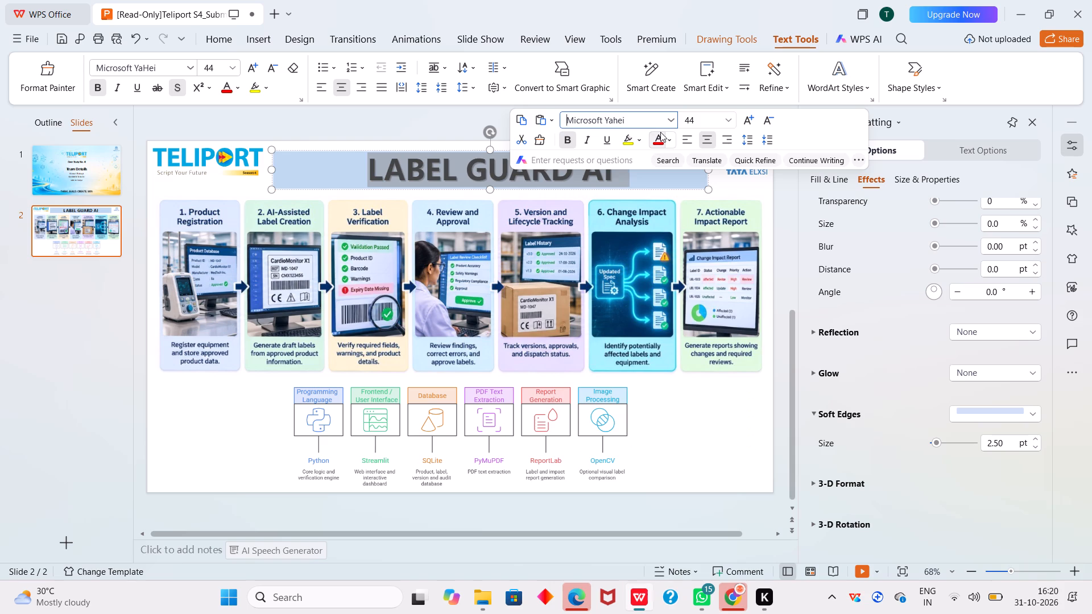
click(420, 135)
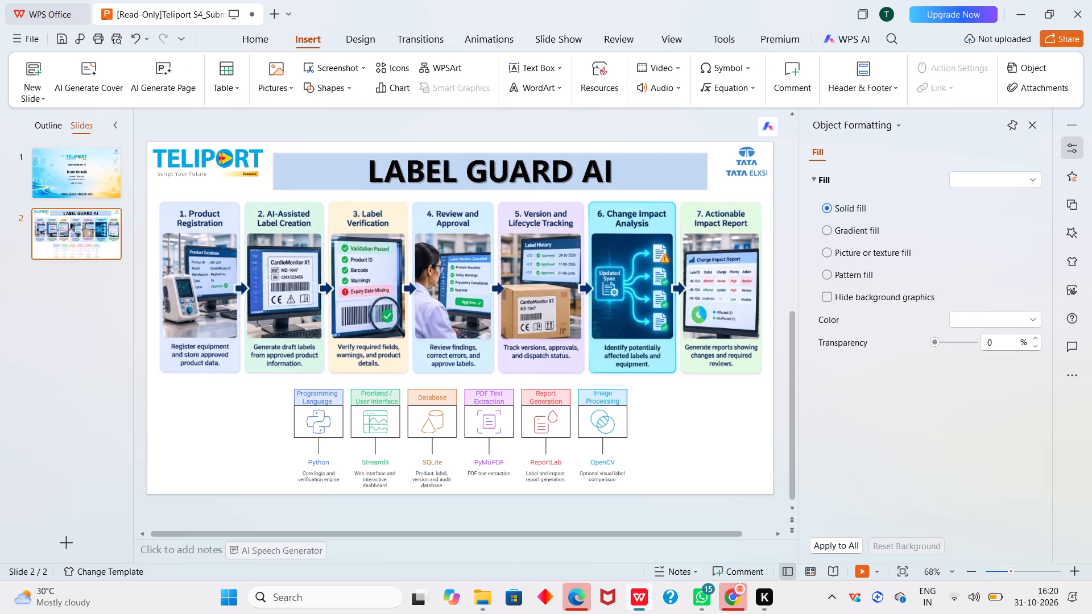
Apply a gradient fill to the background of slide 2.
click(607, 172)
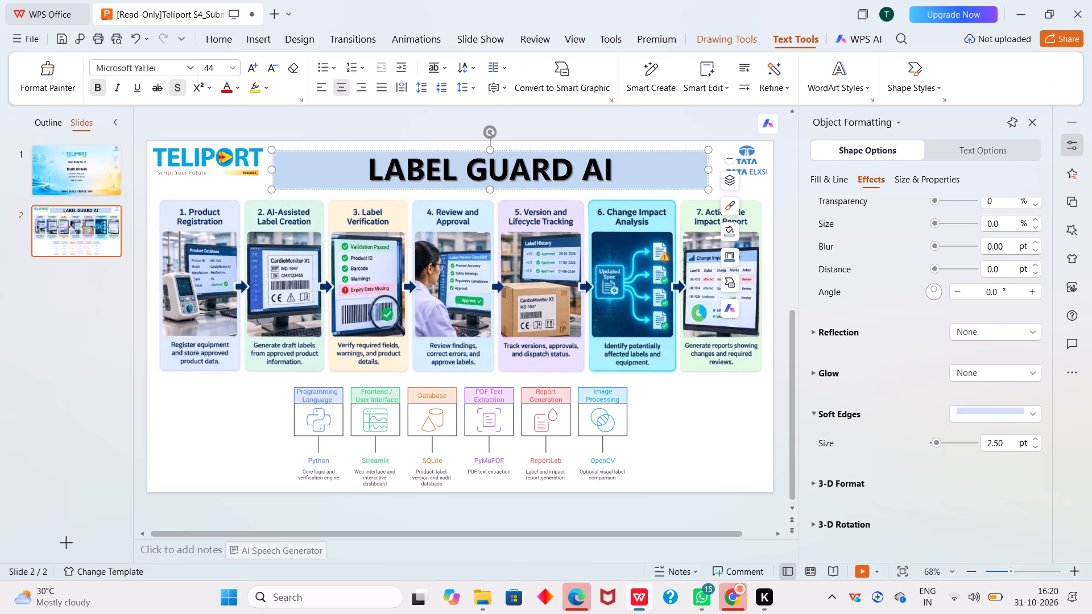
click(656, 113)
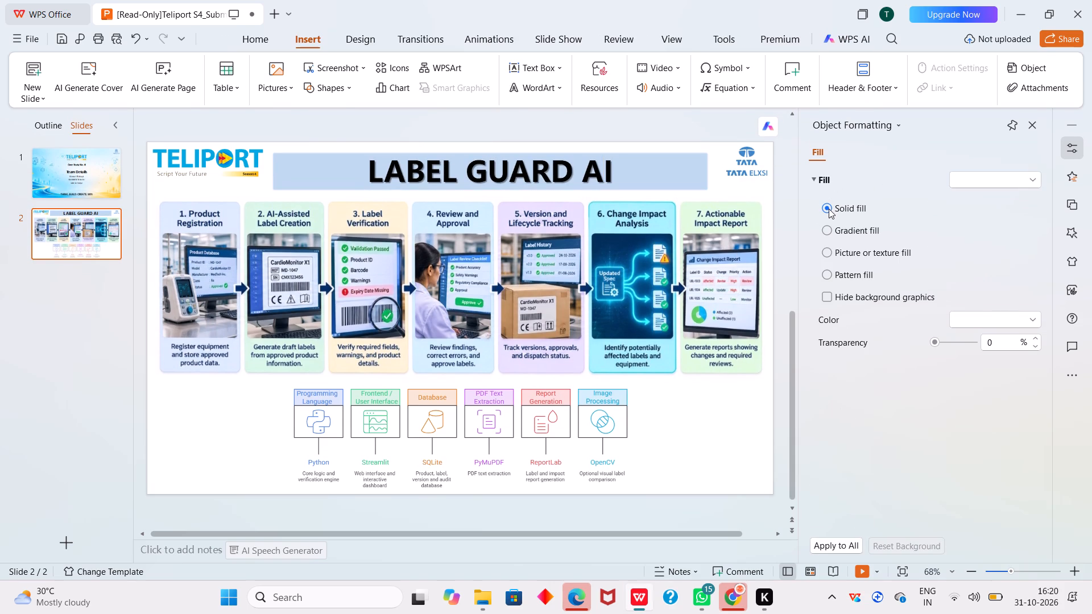
click(829, 209)
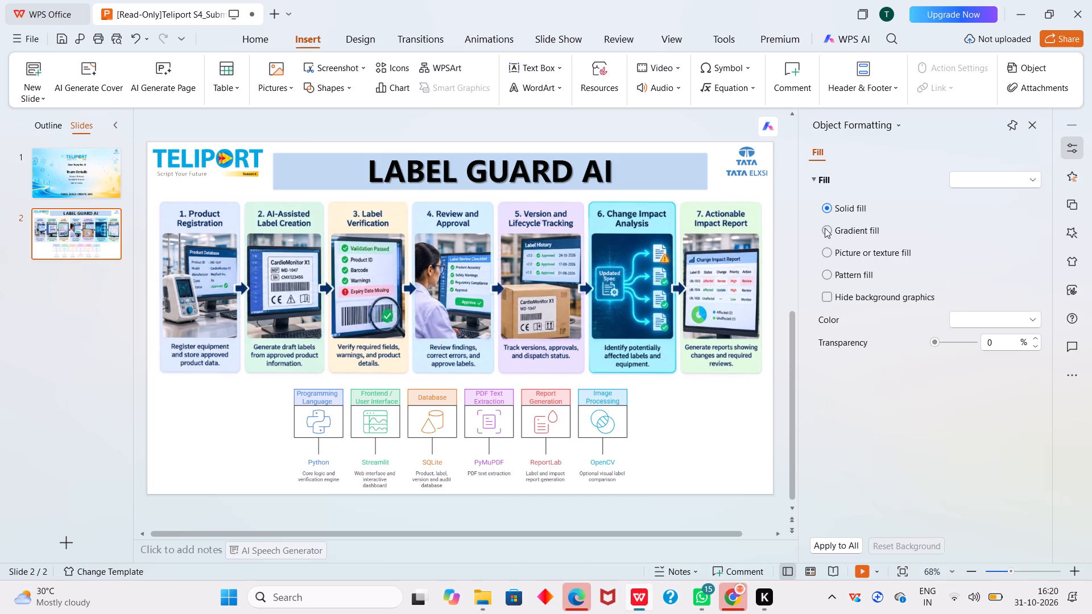
click(825, 228)
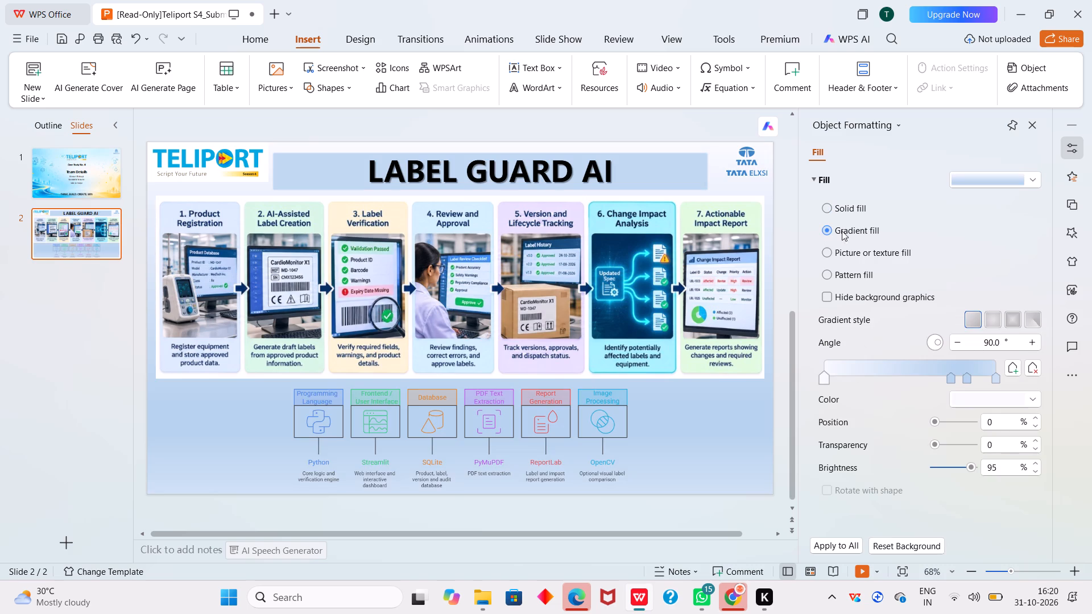
Move the background gradient's lightest stop to 8% and bring the nearest blue stop slightly closer to it.
drag(952, 372, 880, 372)
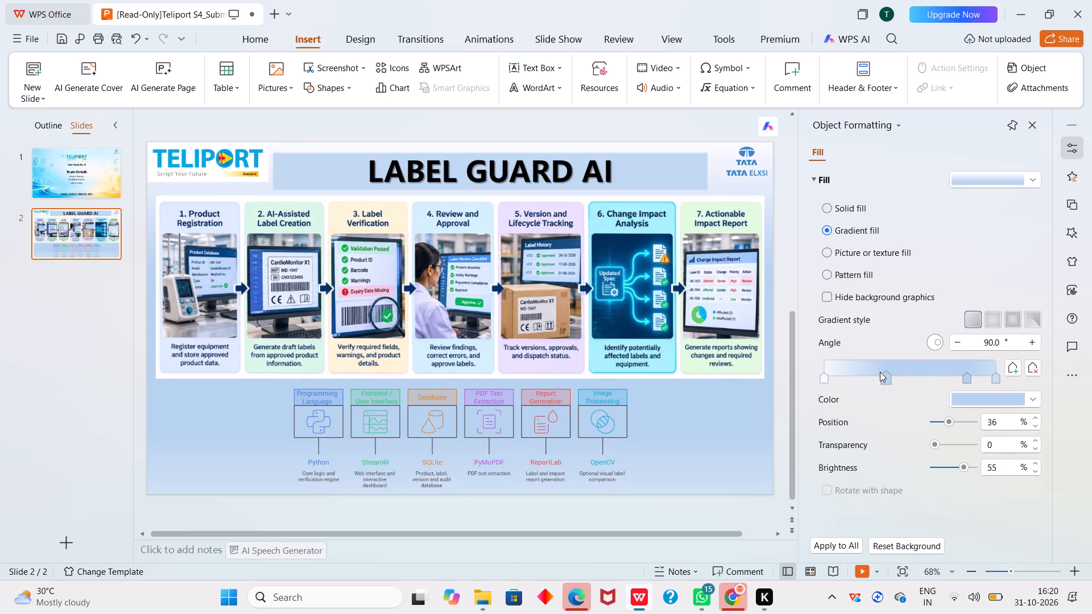
drag(880, 372, 818, 383)
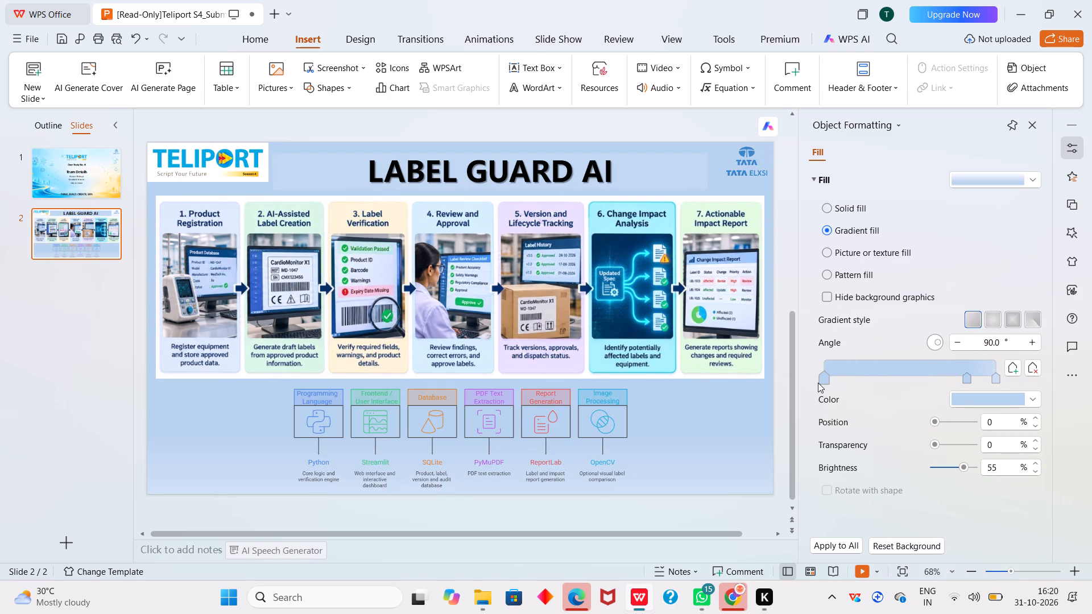
drag(818, 383, 953, 374)
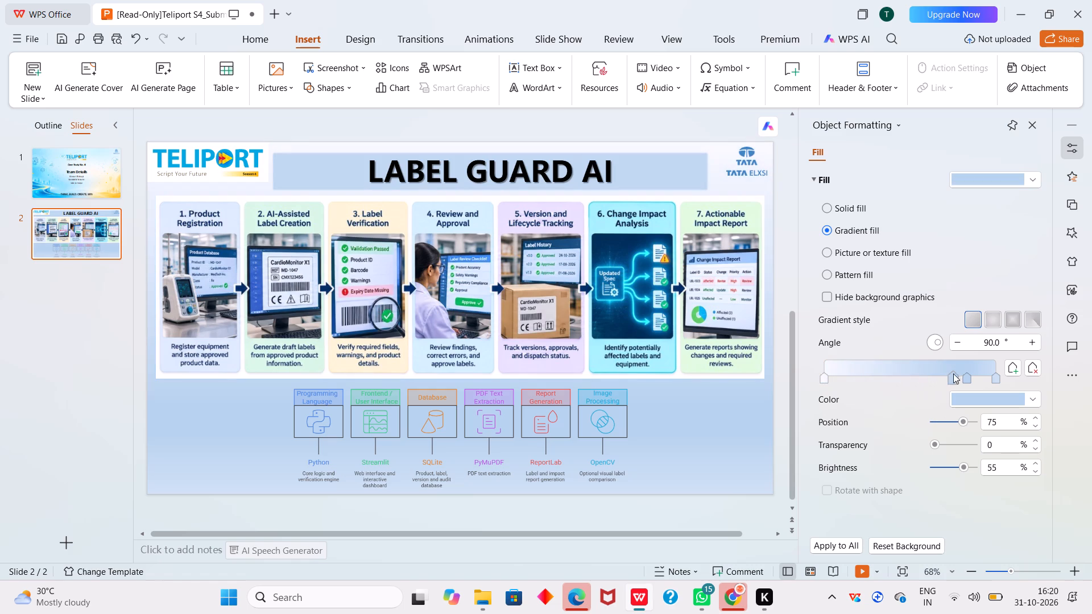
drag(953, 374, 940, 377)
drag(824, 379, 859, 379)
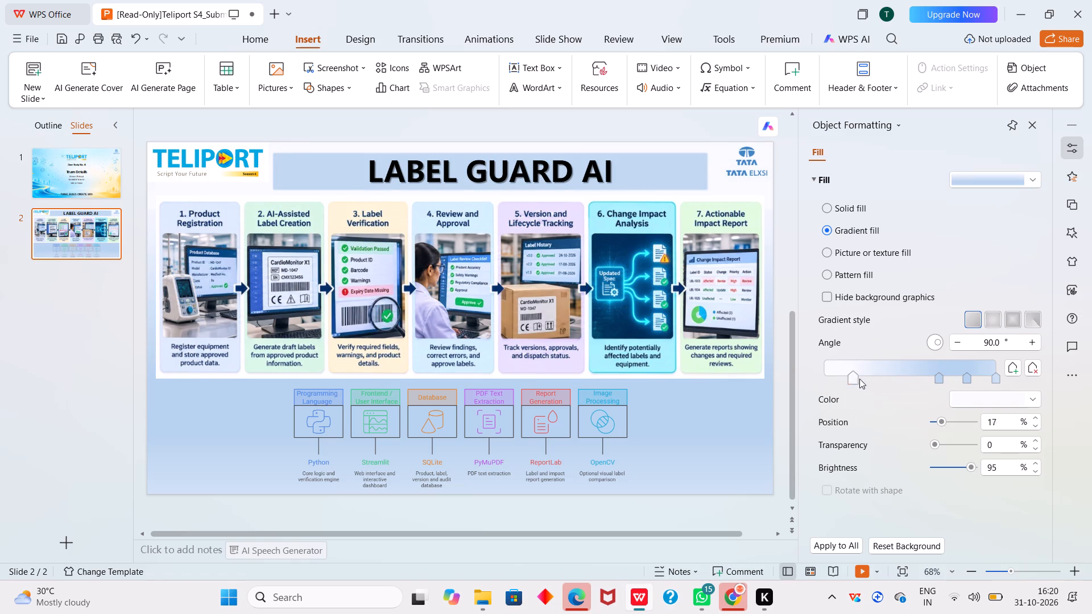
drag(859, 379, 857, 378)
drag(857, 378, 838, 377)
click(692, 413)
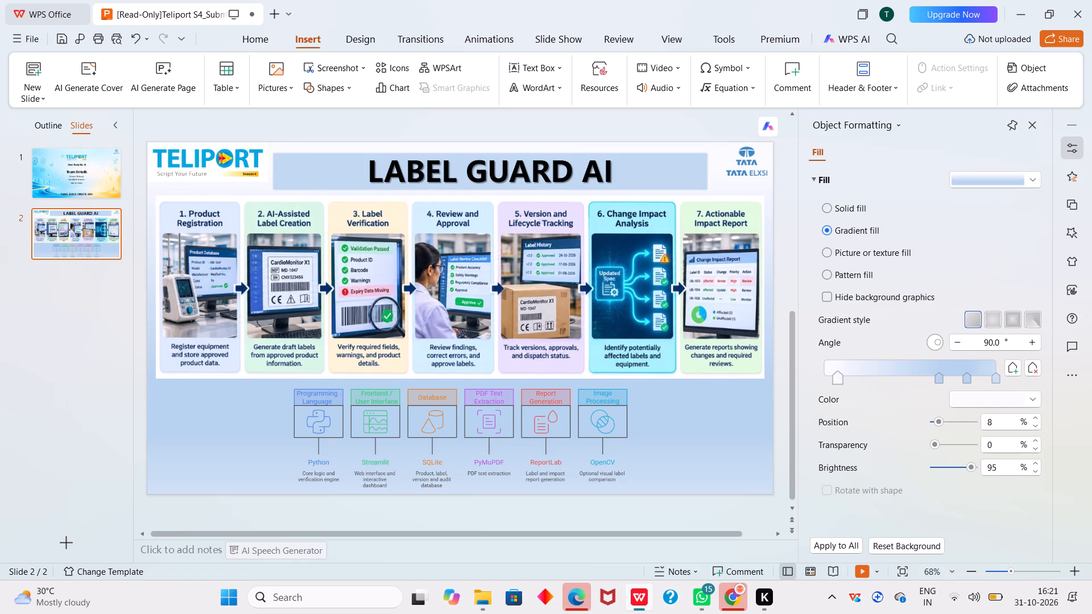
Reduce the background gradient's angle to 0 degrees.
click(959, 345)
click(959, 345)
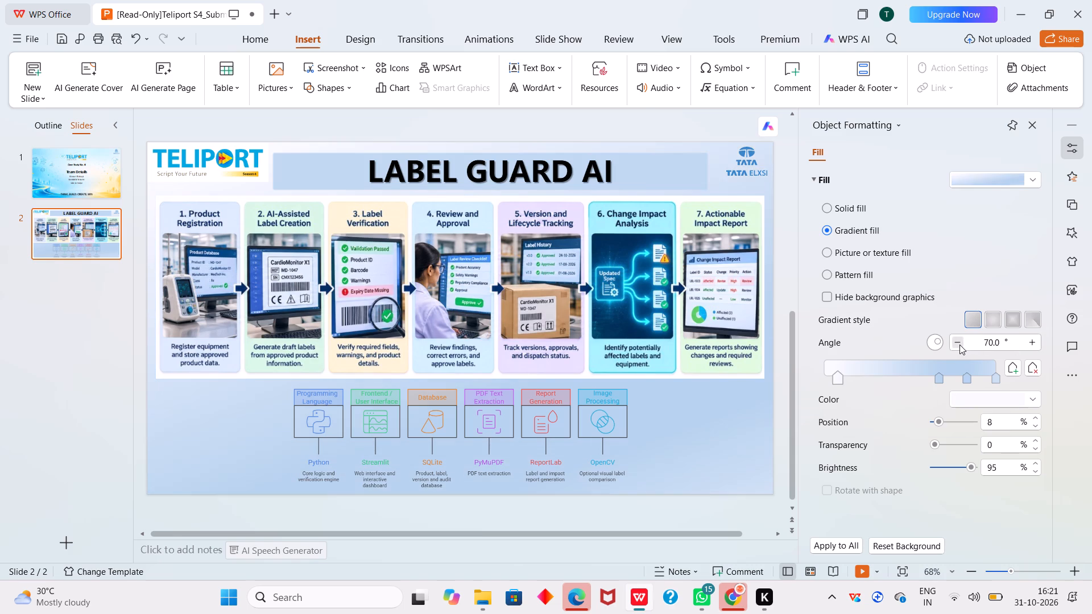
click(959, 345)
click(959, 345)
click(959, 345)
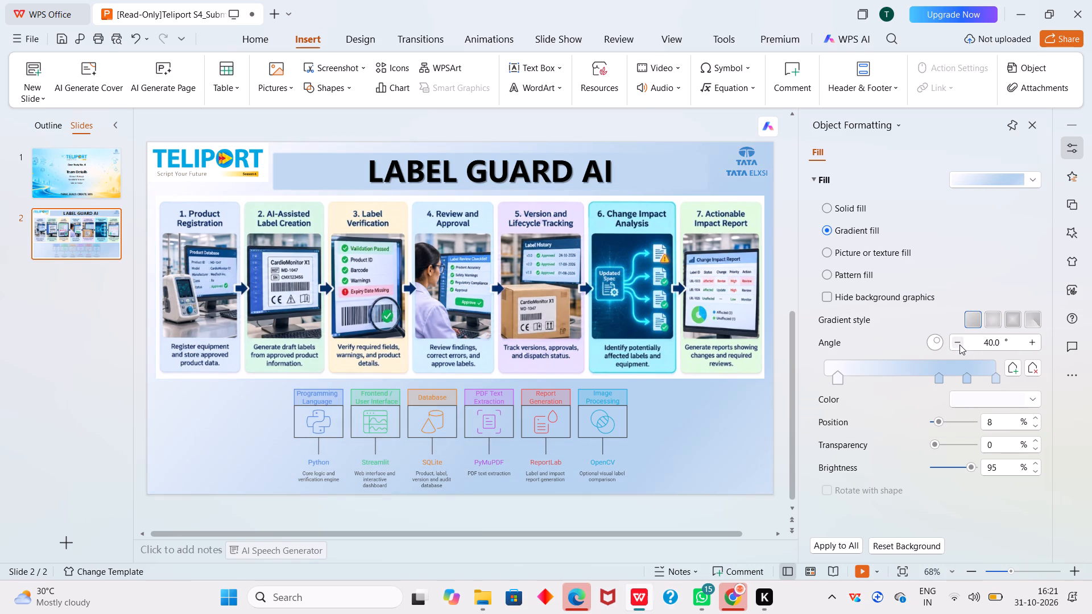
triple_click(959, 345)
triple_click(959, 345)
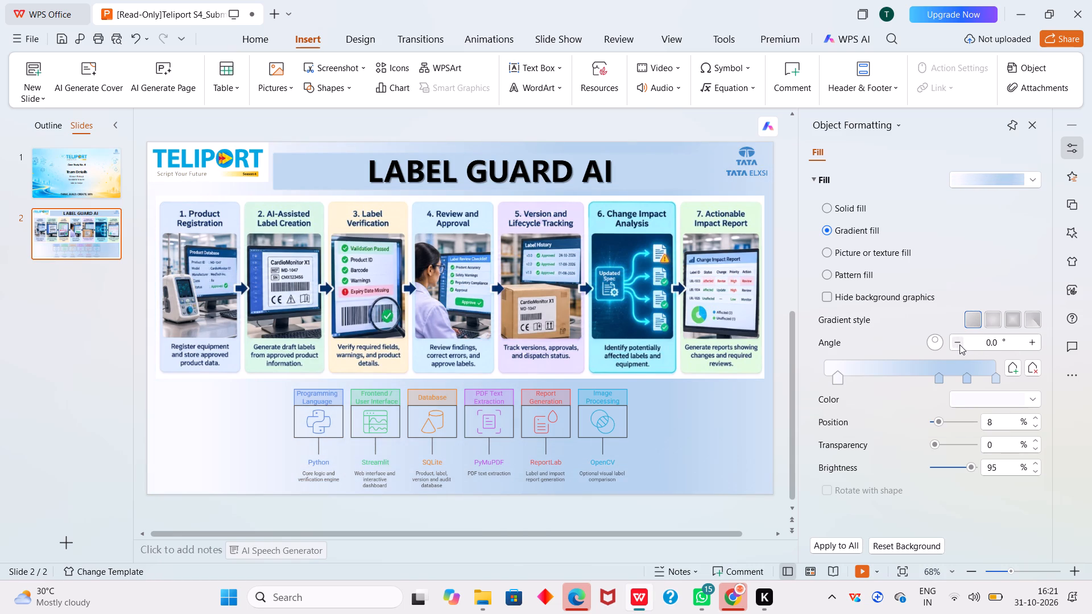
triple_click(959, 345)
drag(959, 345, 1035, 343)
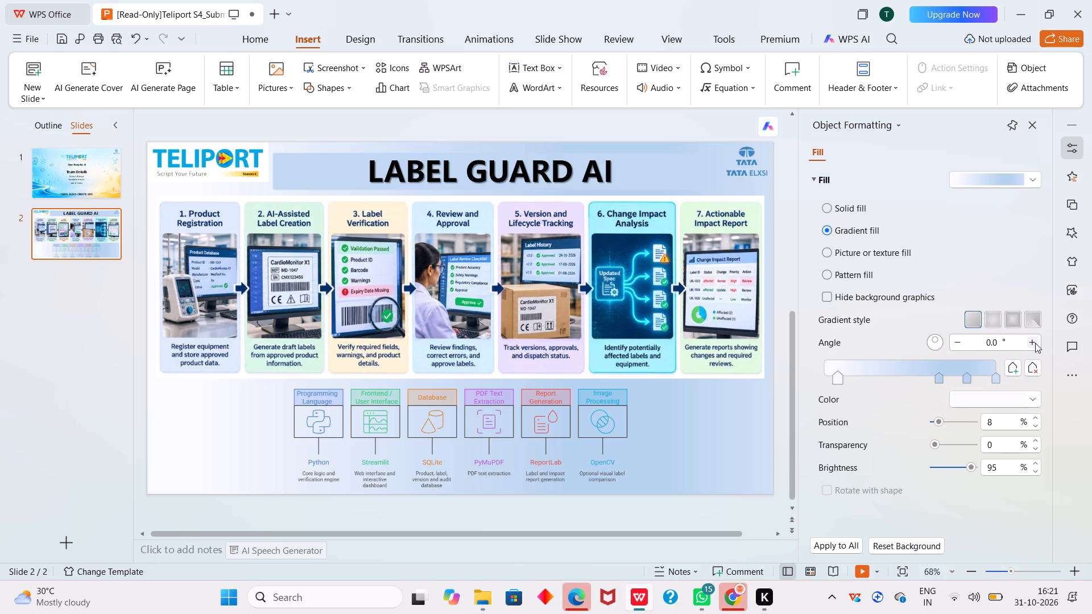
Set the background gradient's angle to 270 degrees.
drag(1035, 343, 1035, 342)
triple_click(1035, 342)
triple_click(1035, 342)
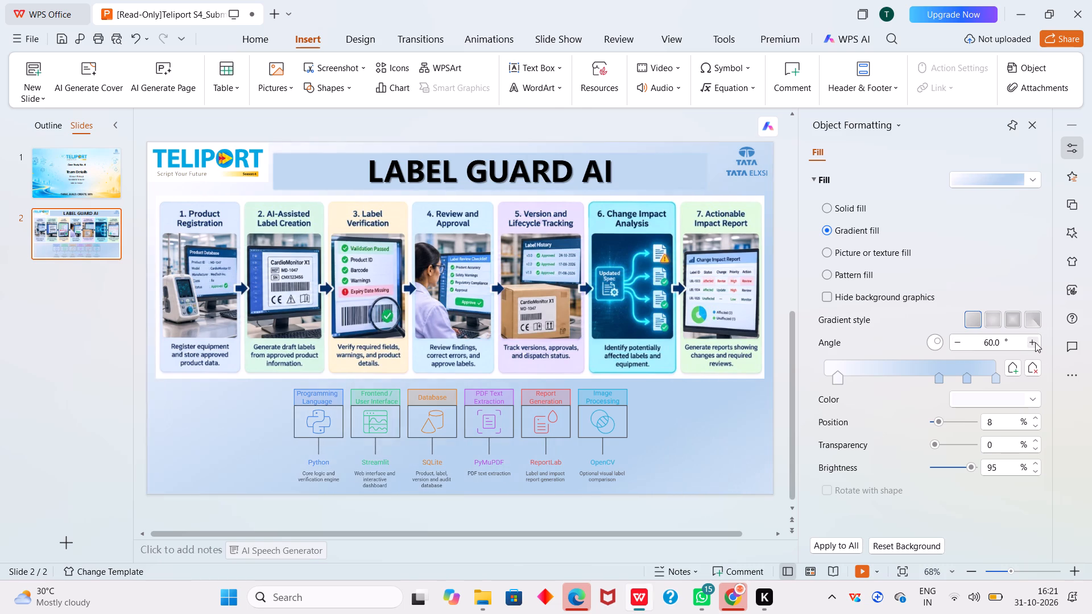
triple_click(1035, 342)
triple_click(1035, 342)
triple_click(1035, 342)
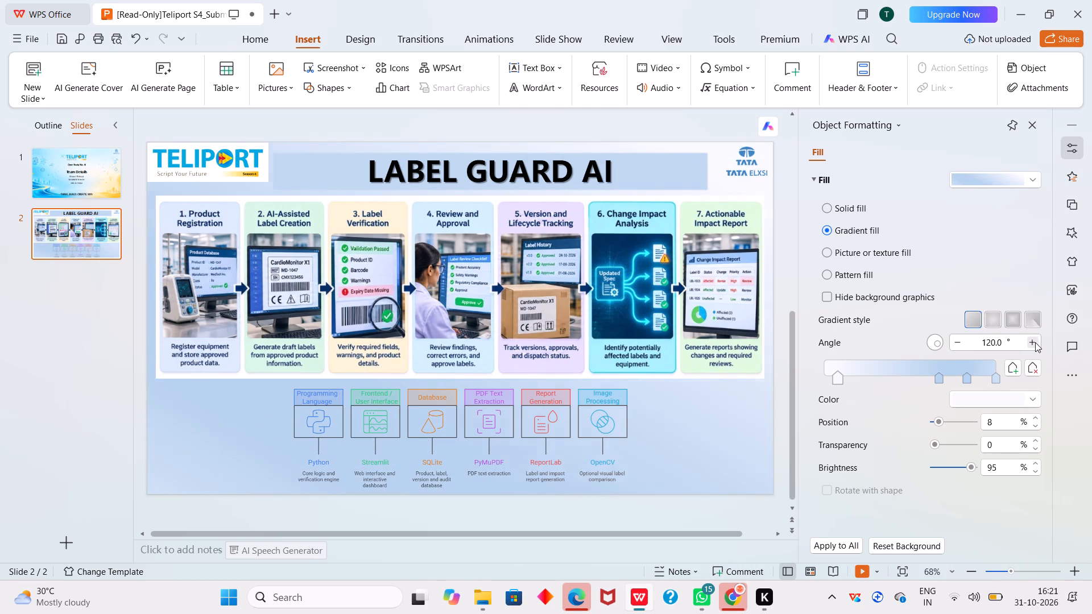
triple_click(1035, 342)
triple_click(1035, 342)
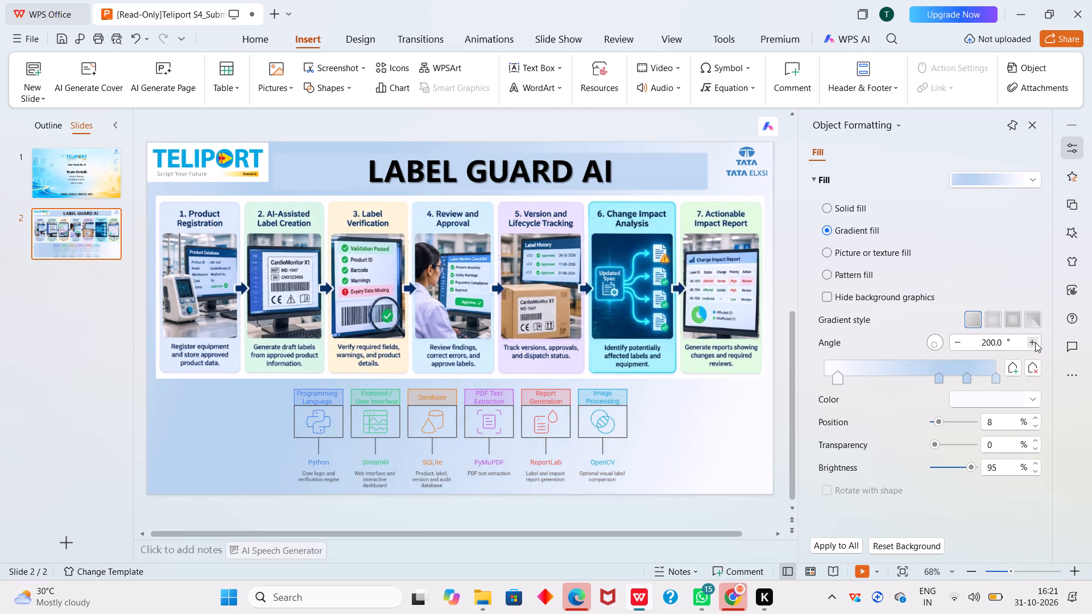
triple_click(1035, 342)
click(1035, 342)
click(1035, 342)
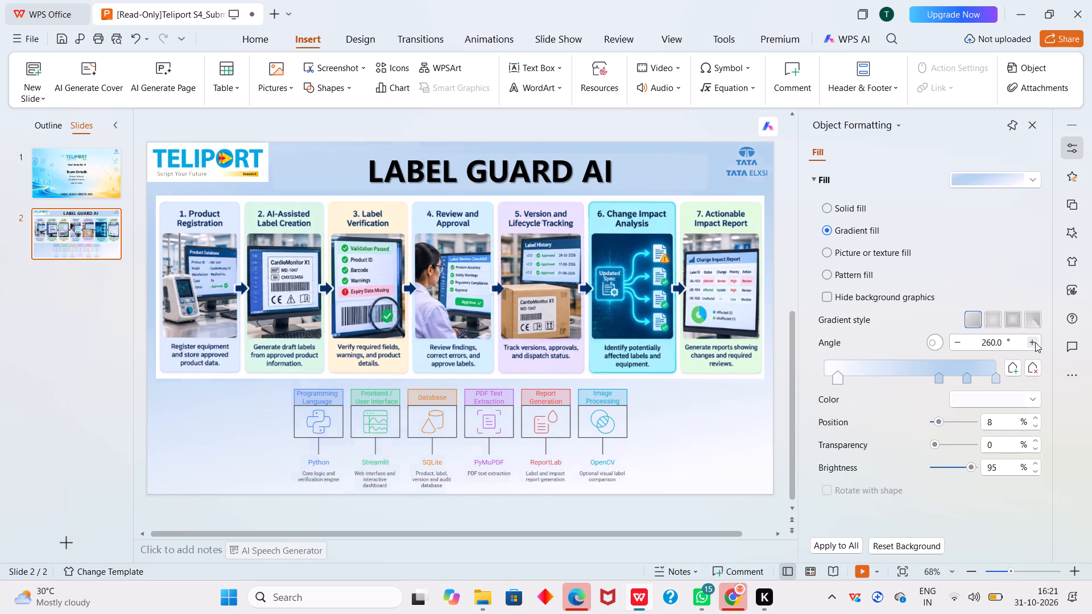
click(1035, 342)
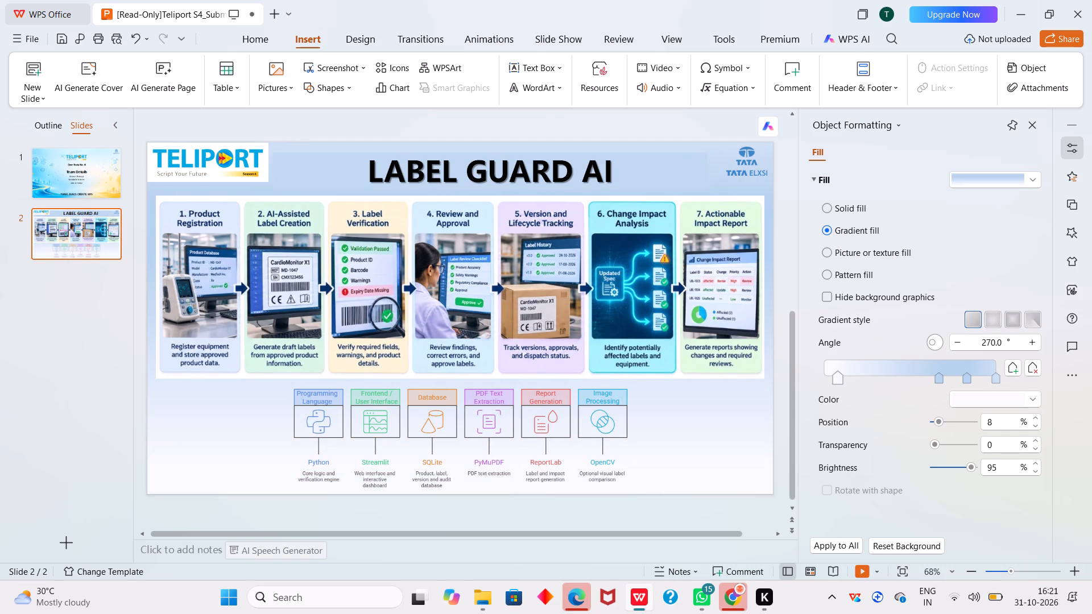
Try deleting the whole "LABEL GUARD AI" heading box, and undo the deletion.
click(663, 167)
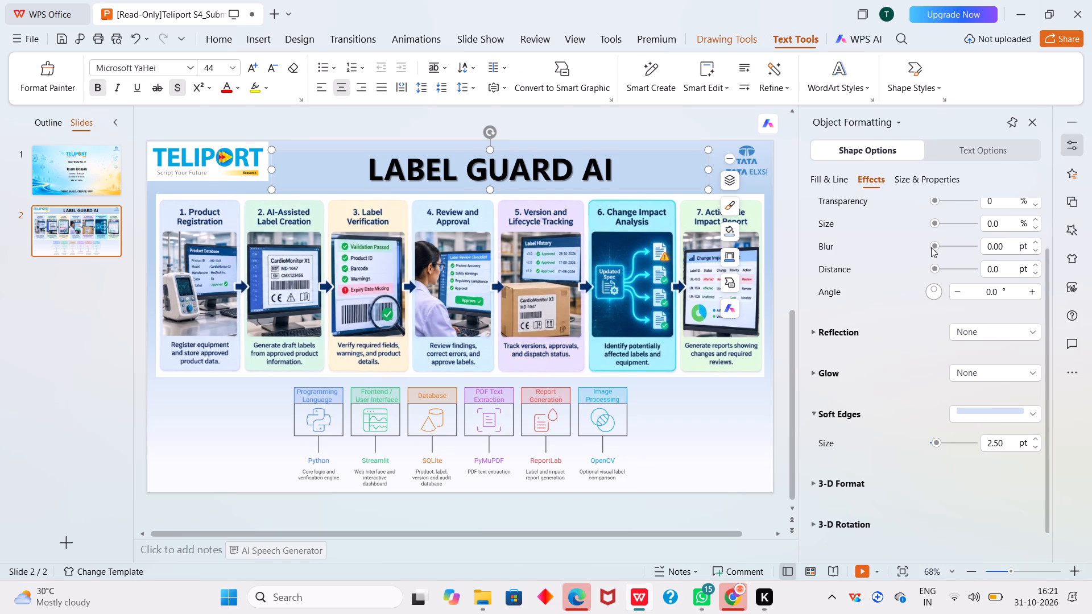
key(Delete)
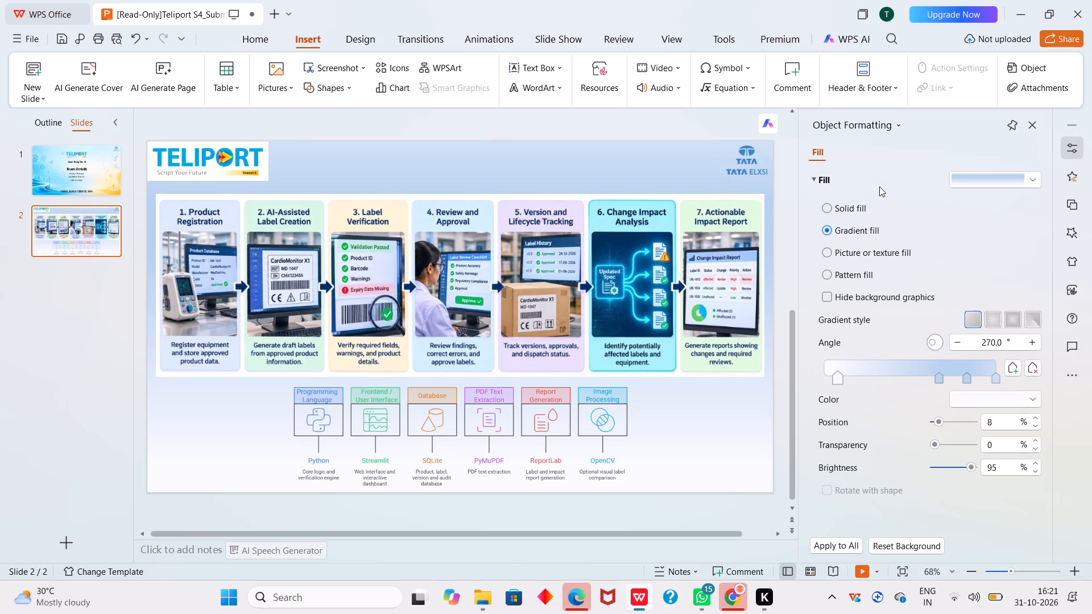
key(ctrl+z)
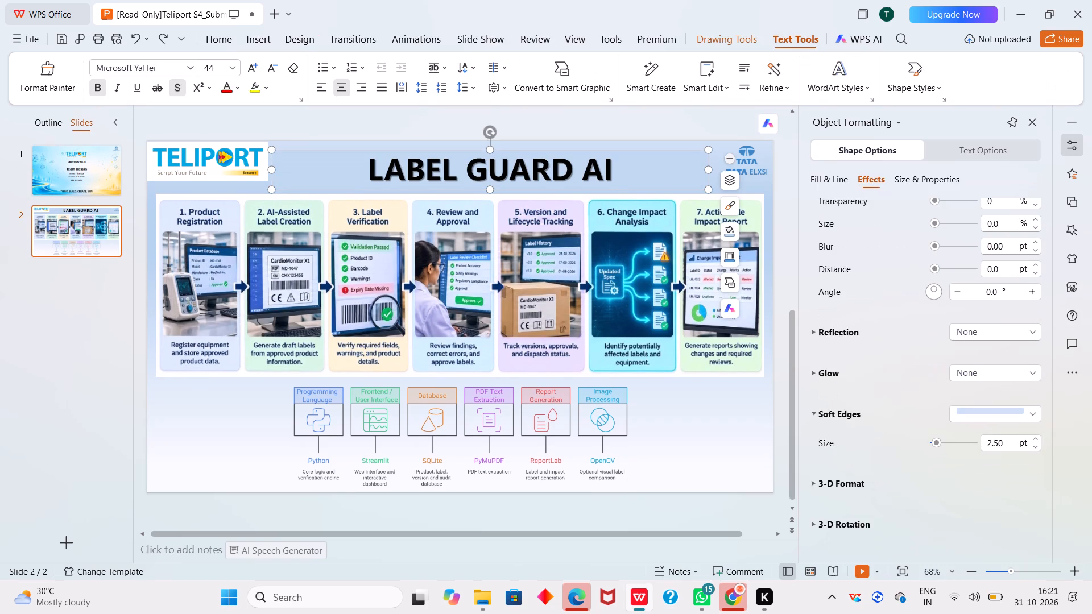
Copy the full "LABEL GUARD AI" heading text, and delete it along with its filled box.
double_click(564, 166)
click(618, 165)
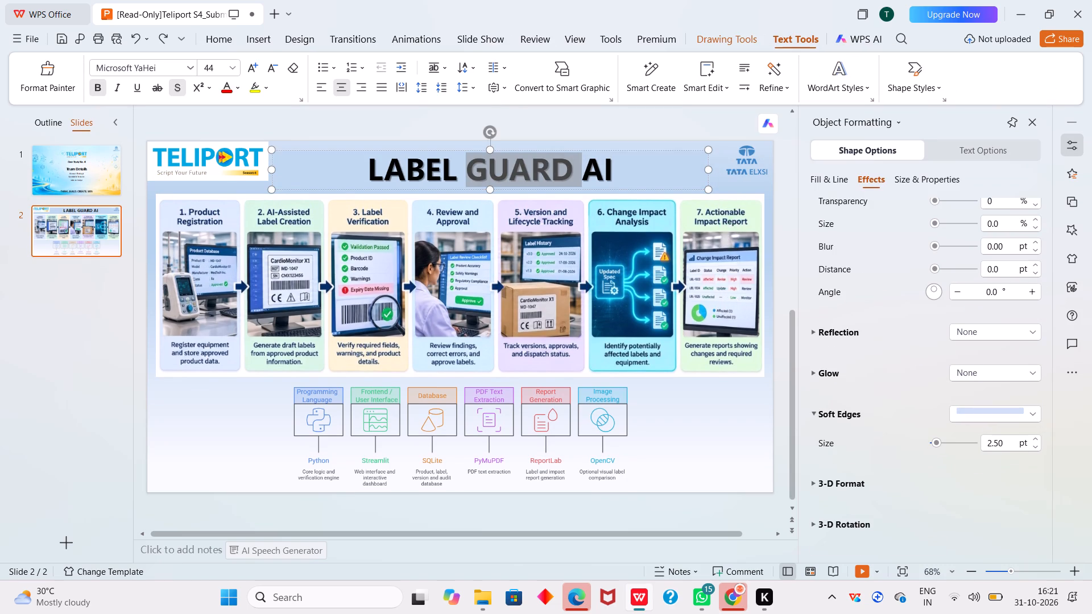
drag(610, 168, 350, 143)
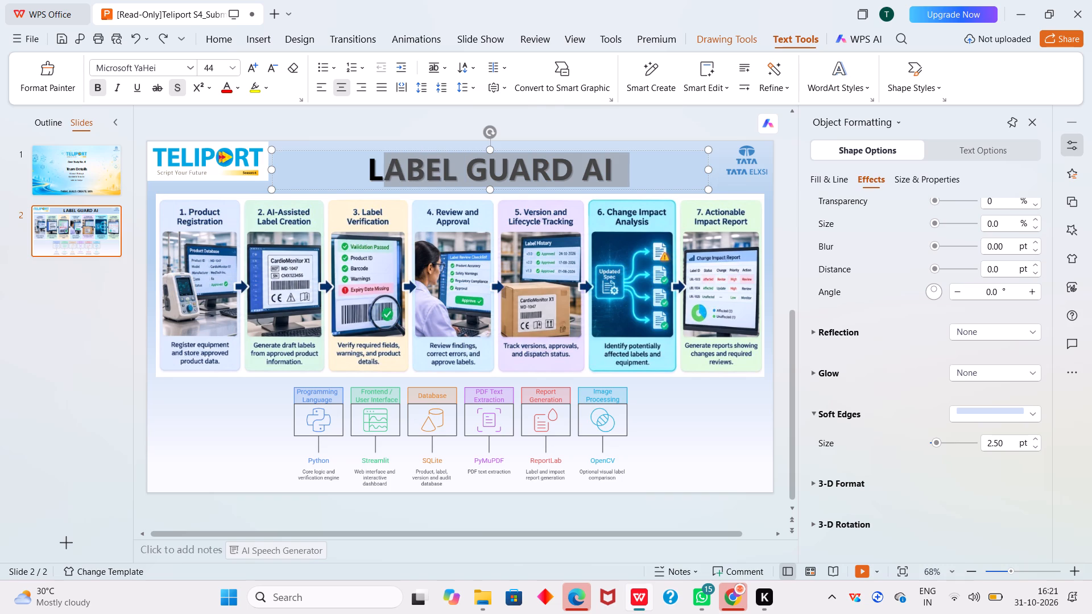
drag(350, 143, 349, 143)
key(ctrl+c)
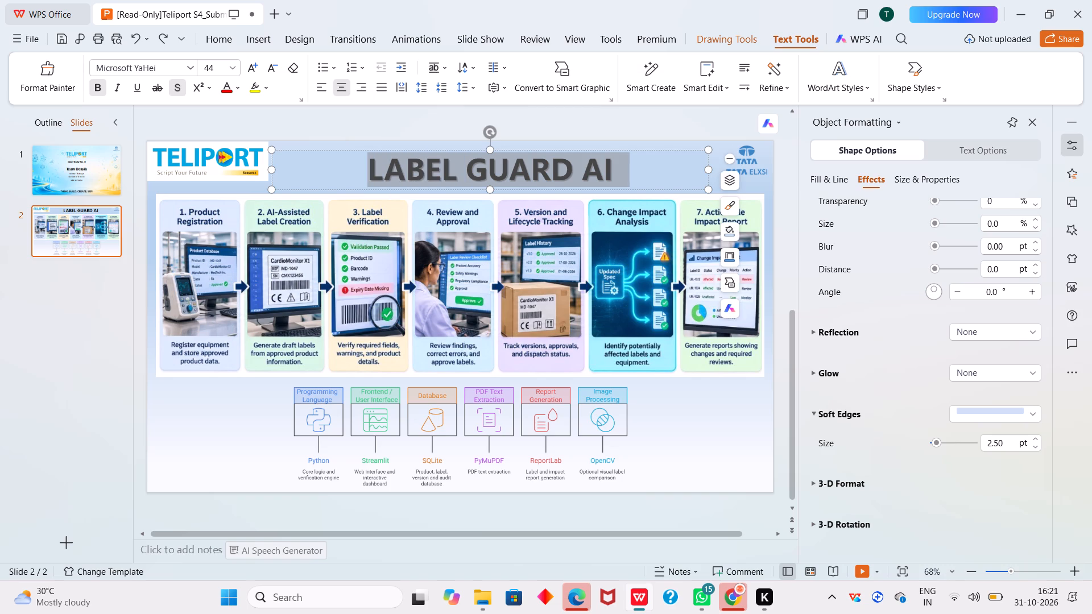
key(Delete)
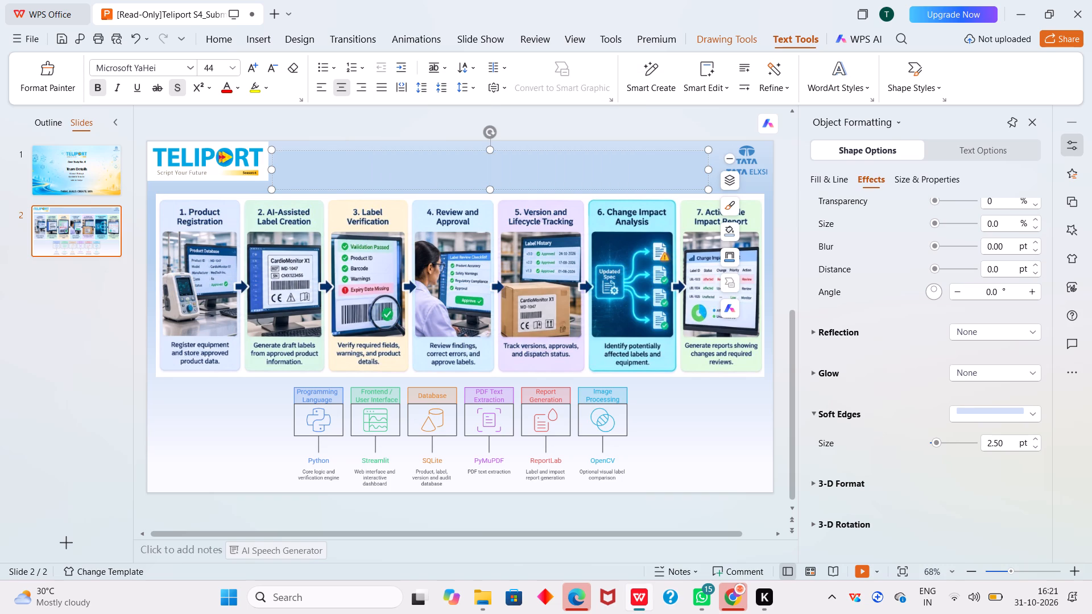
click(406, 163)
key(BackSpace)
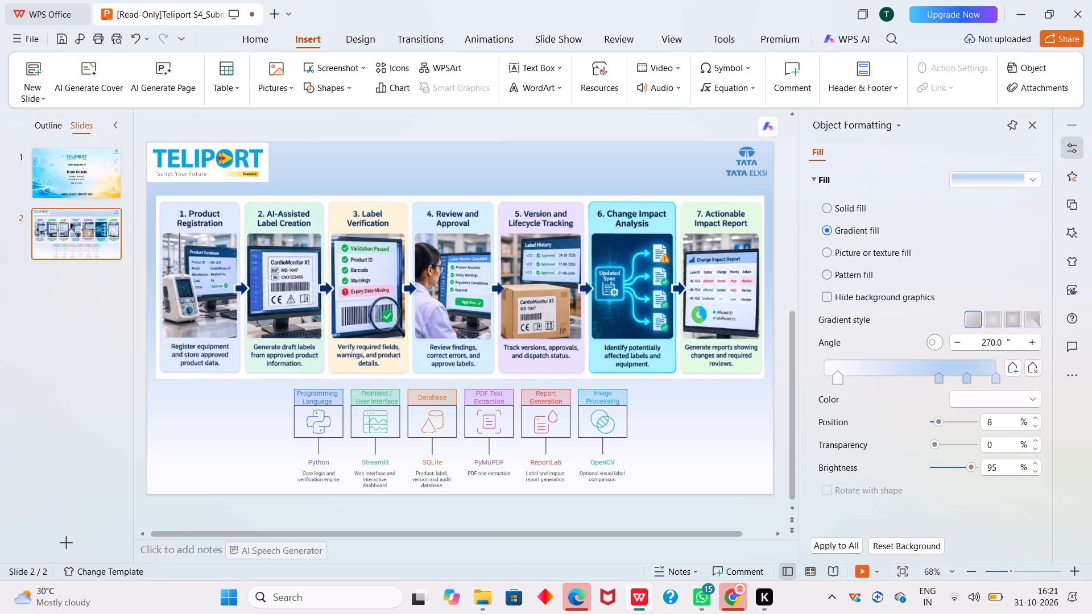
Paste the copied "LABEL GUARD AI" text as a new heading and position it between the Teliport and Tata Elxsi logos.
key(ctrl+v)
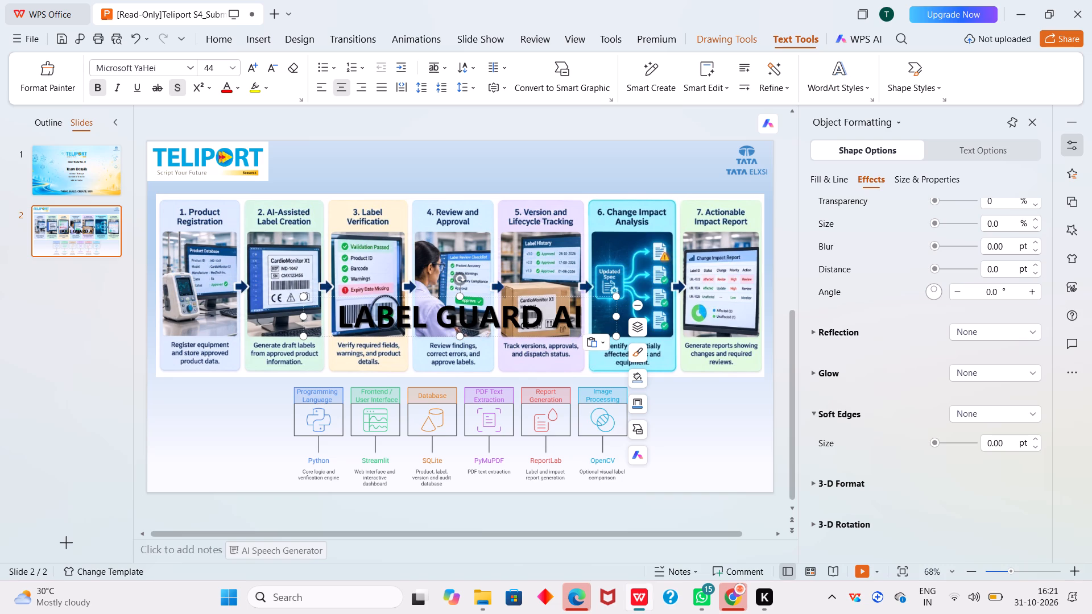
drag(494, 297, 507, 131)
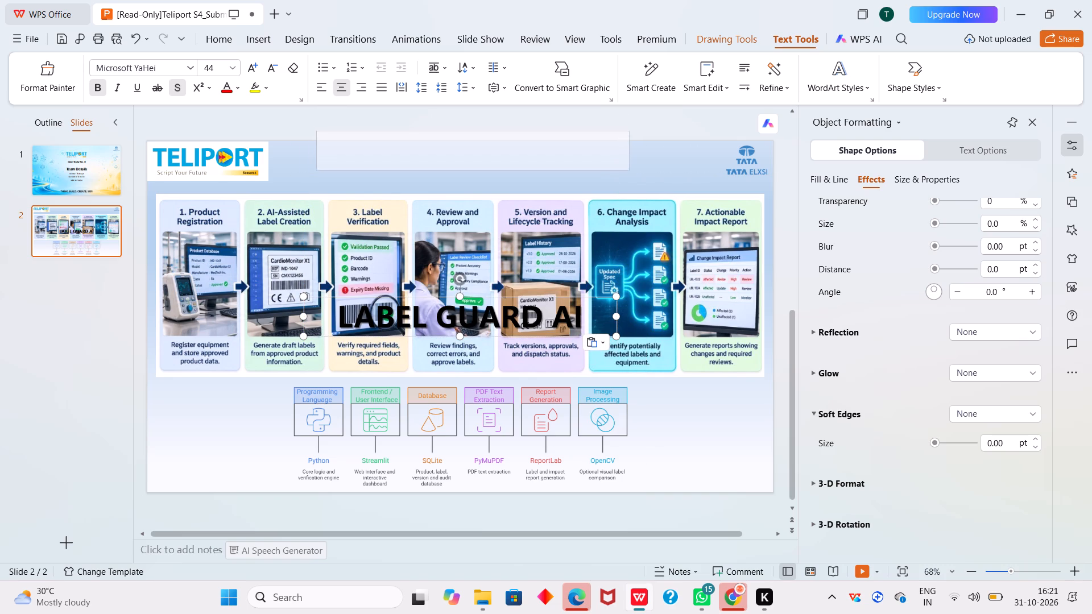
drag(507, 131, 513, 146)
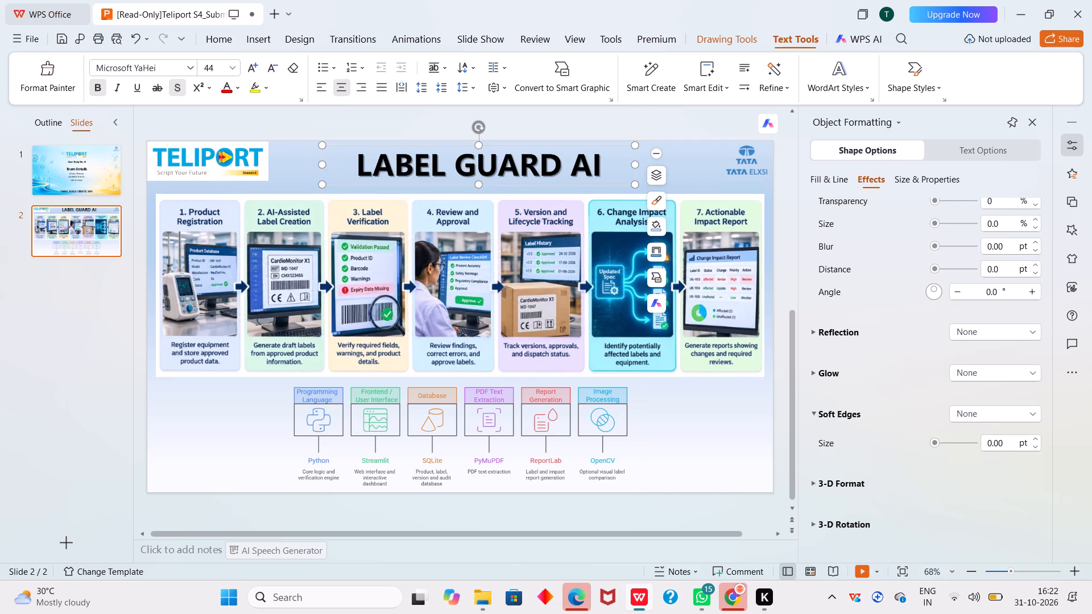
click(396, 129)
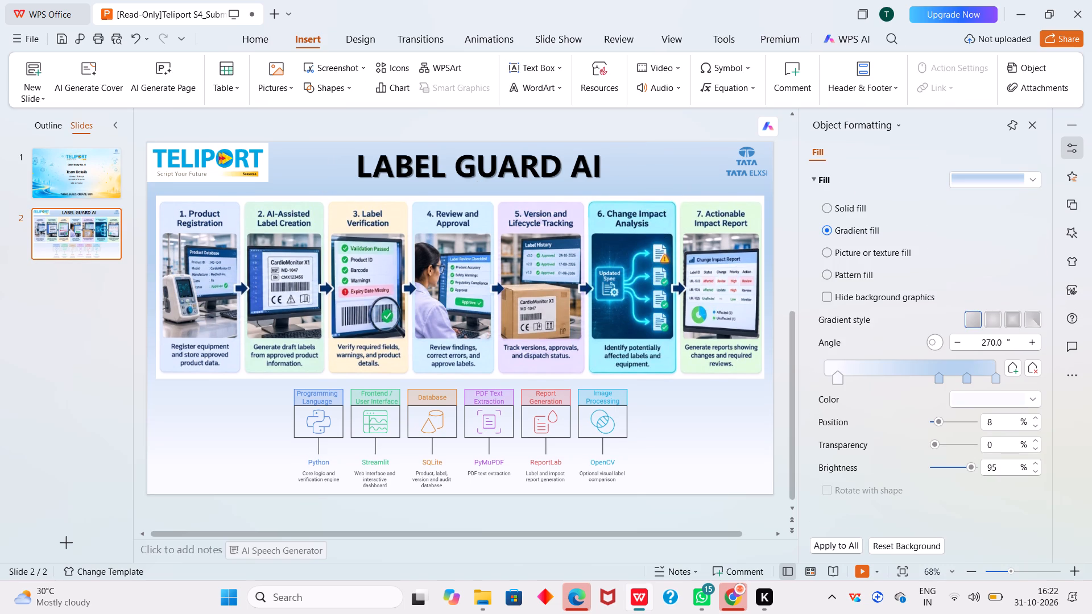
click(441, 155)
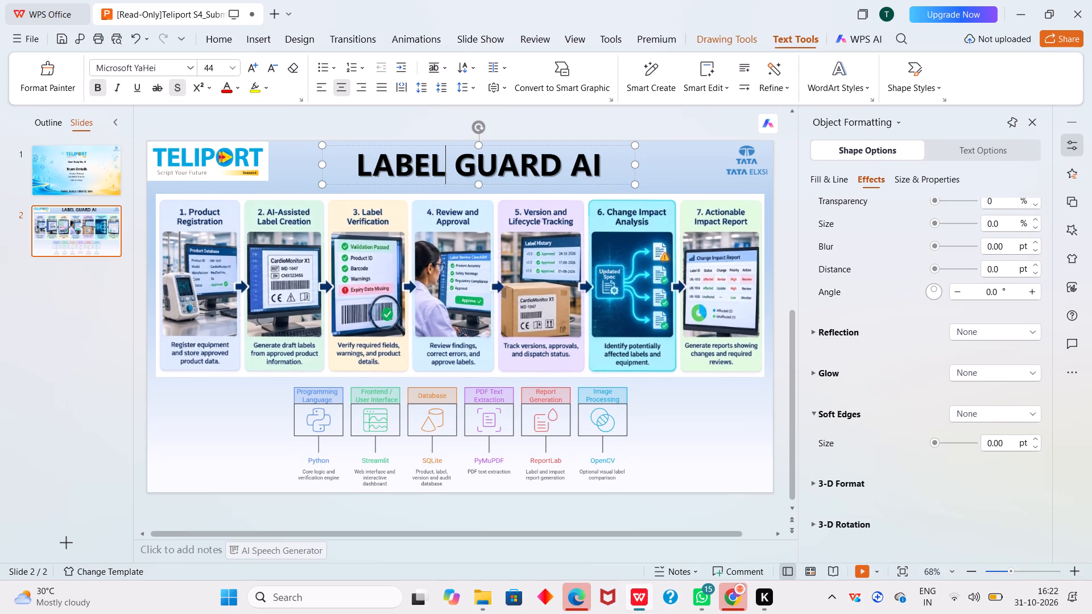
click(417, 146)
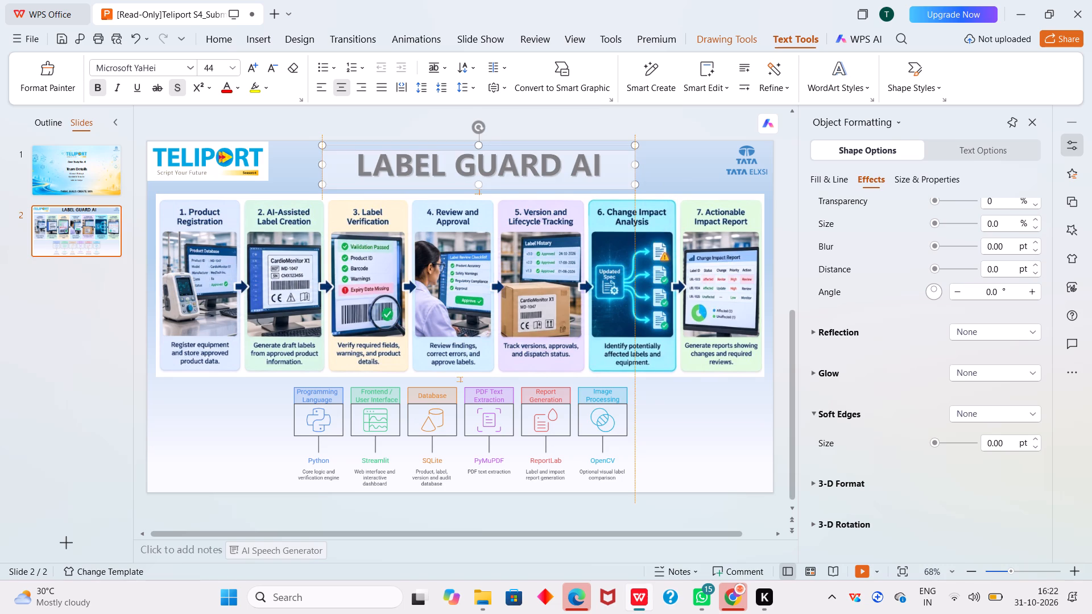
click(646, 397)
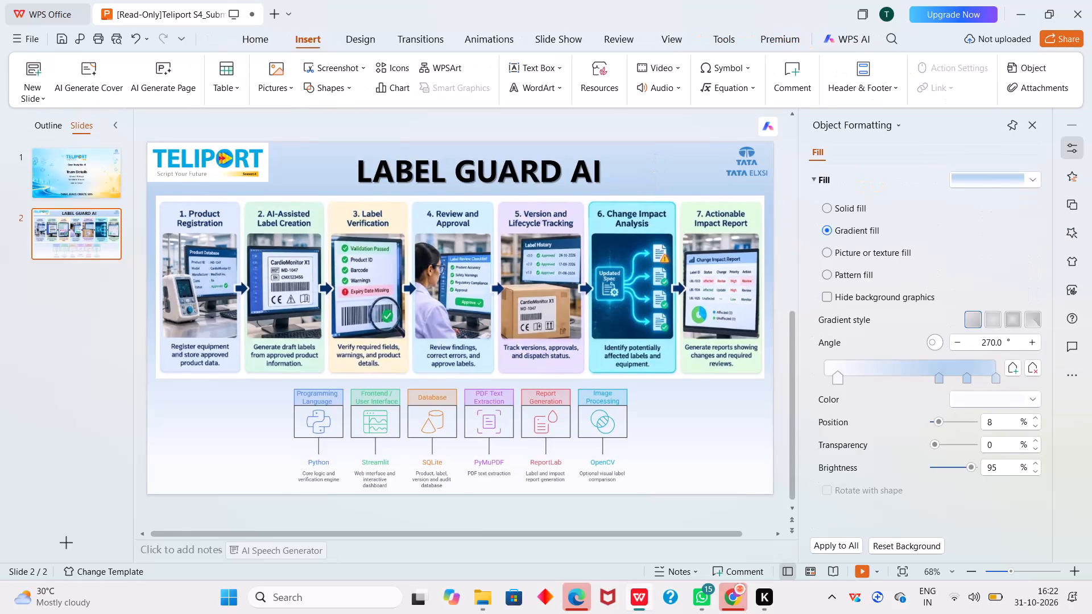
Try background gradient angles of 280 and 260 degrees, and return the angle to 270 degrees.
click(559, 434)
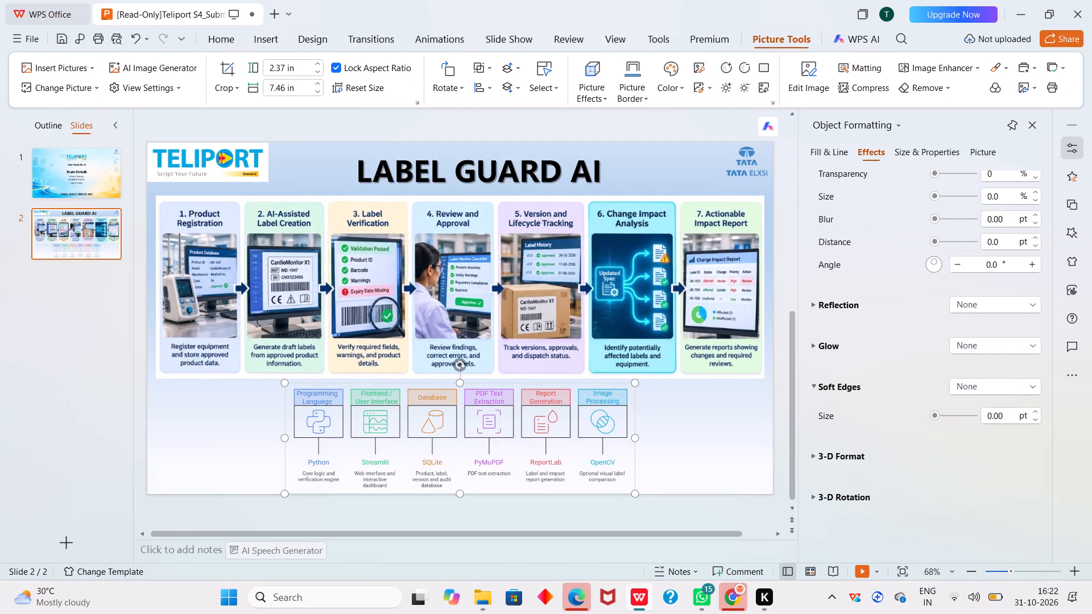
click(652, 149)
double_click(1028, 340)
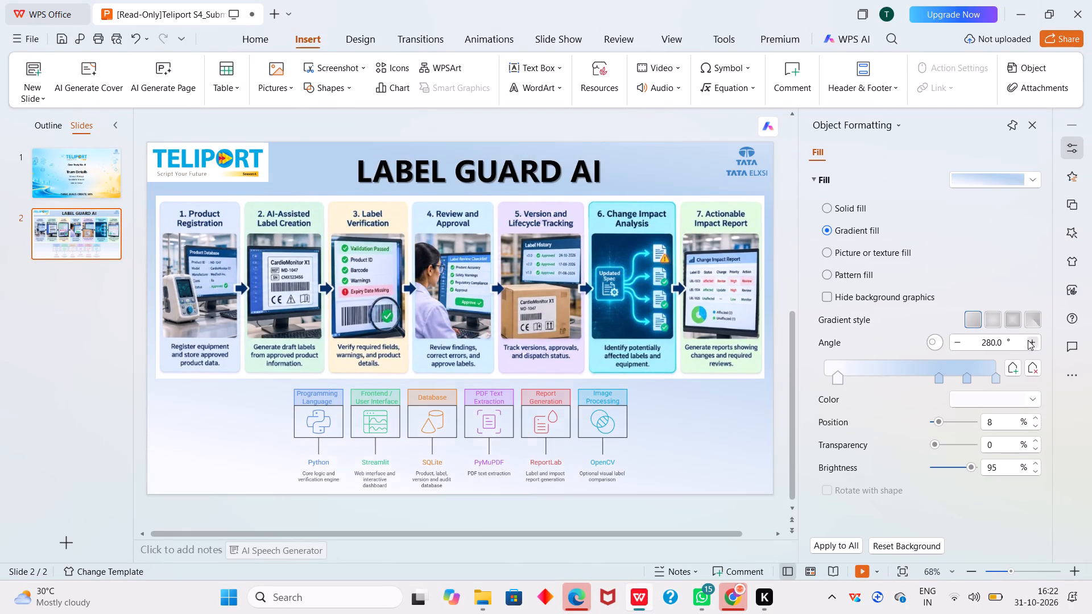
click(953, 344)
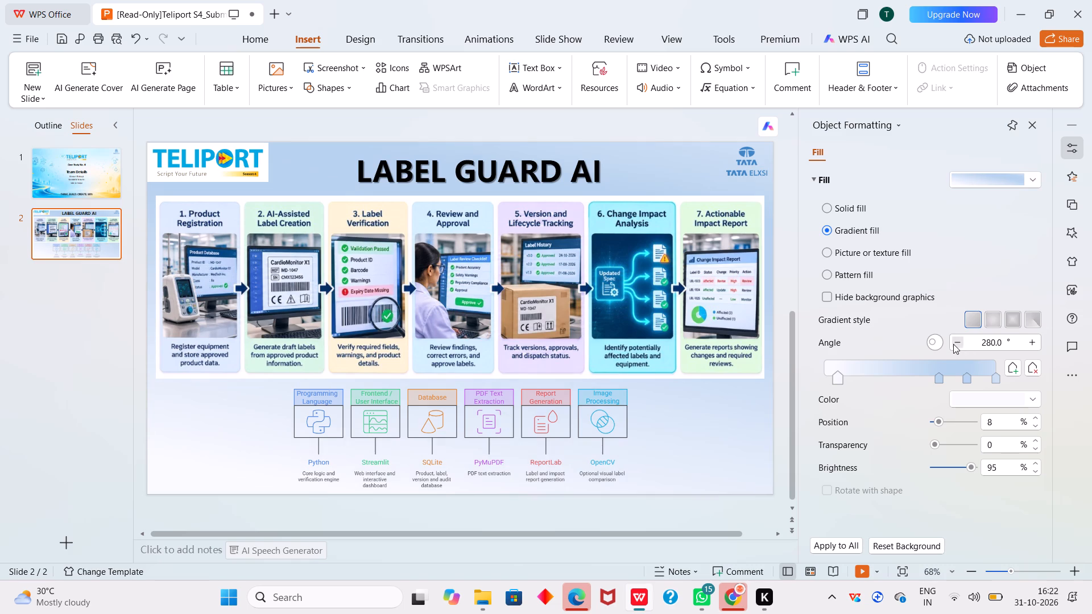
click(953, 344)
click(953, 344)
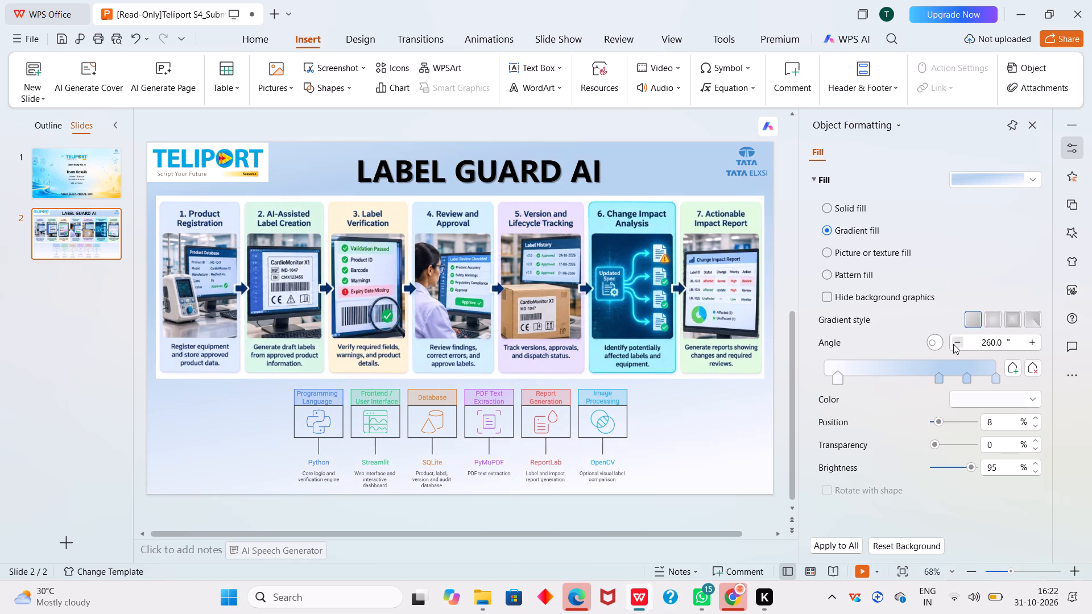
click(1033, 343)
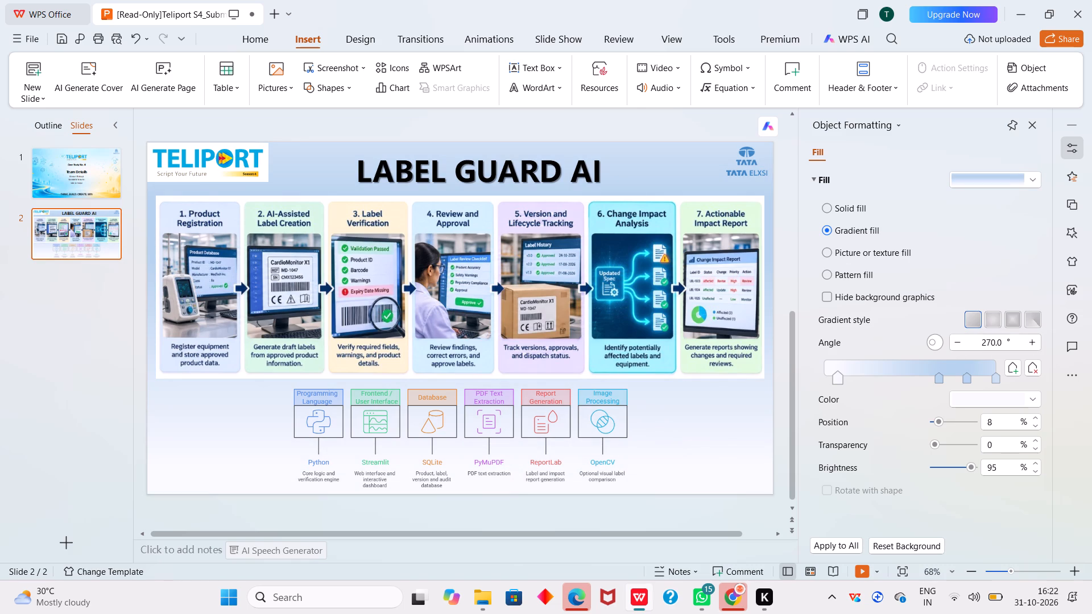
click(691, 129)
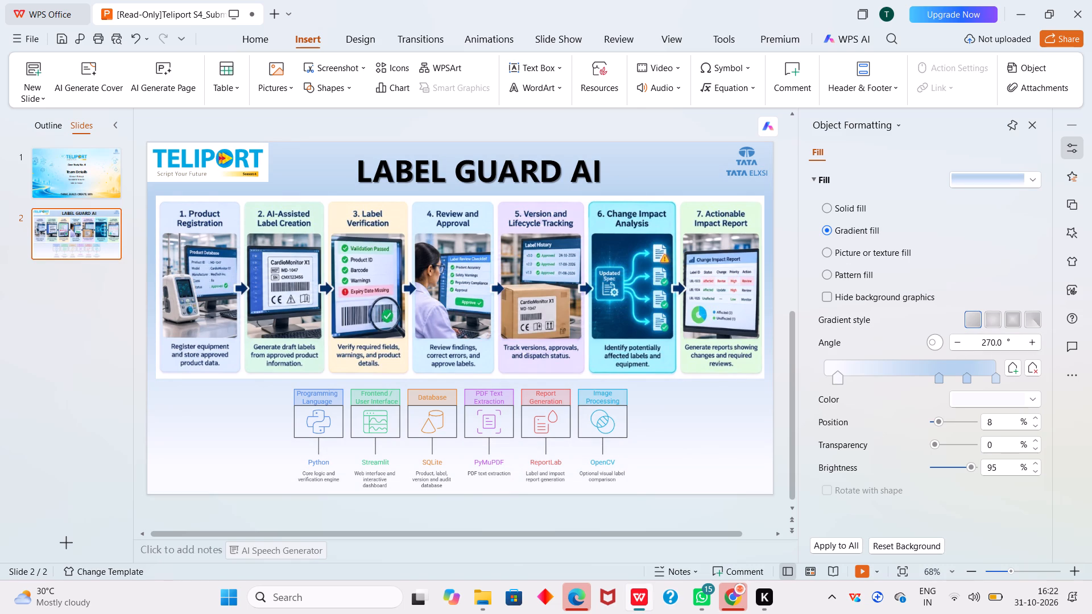
Move the tech stack graphic slightly to the right beneath the workflow picture.
click(504, 421)
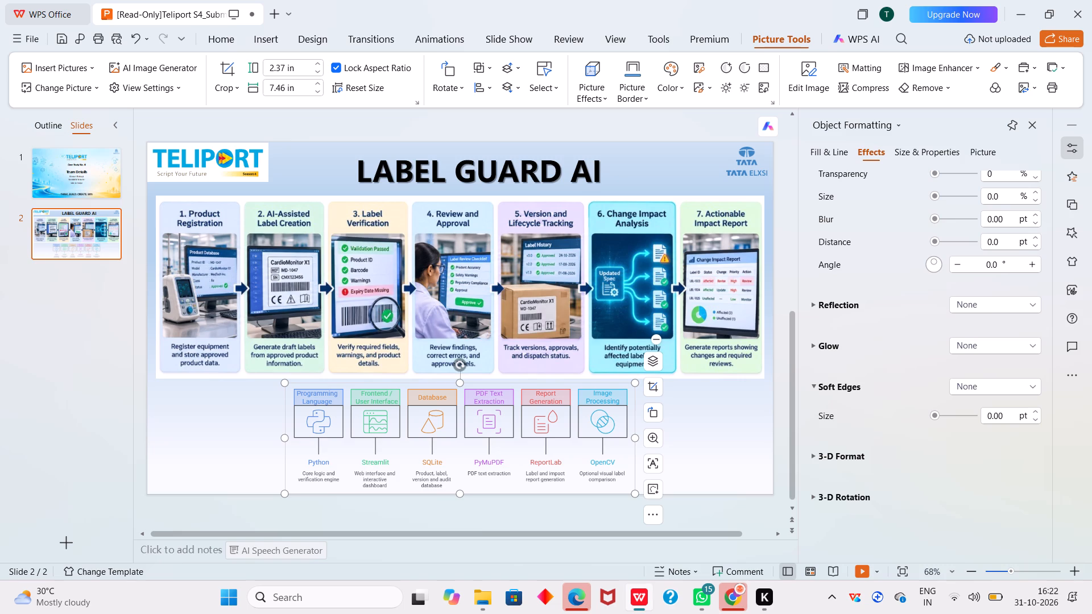
drag(515, 395, 545, 395)
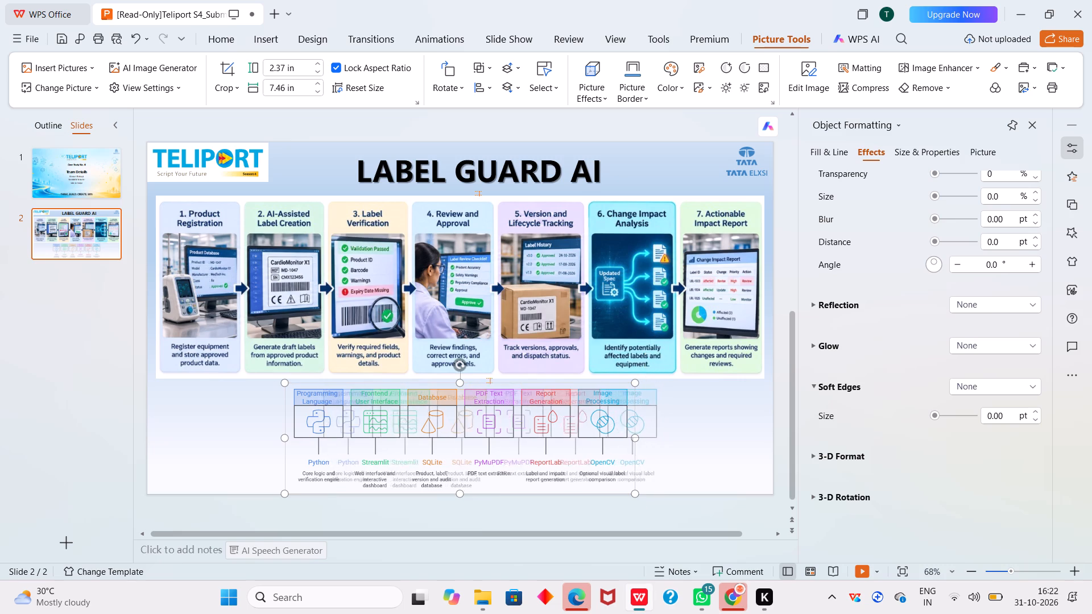
drag(545, 395, 551, 395)
Shrink the workflow picture proportionally to about 3.83 in by 12.75 in and centre it horizontally on the slide.
click(529, 272)
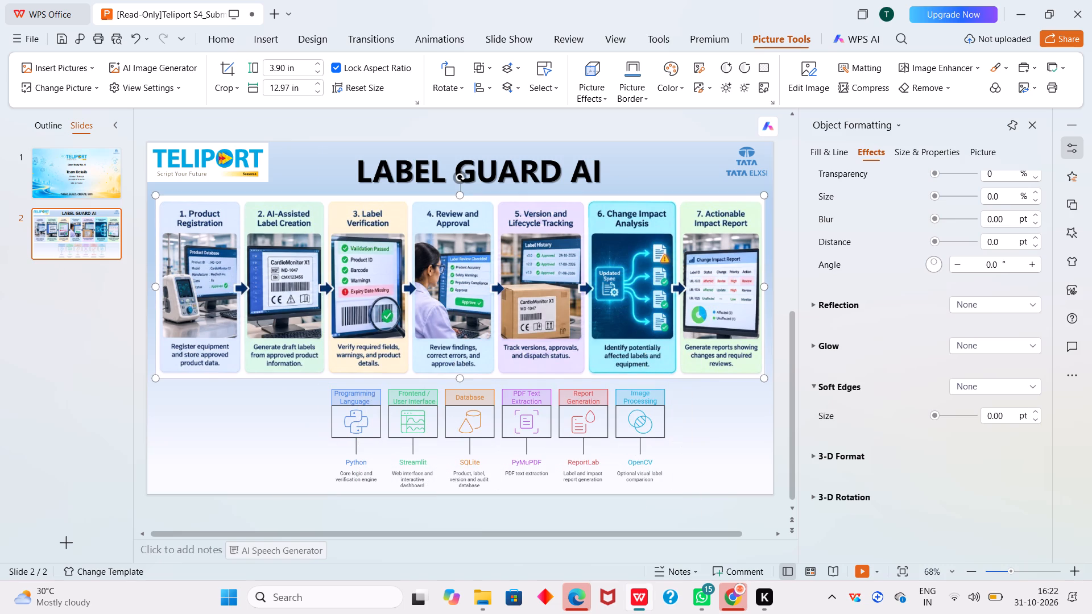
click(451, 416)
click(524, 268)
drag(762, 197, 751, 208)
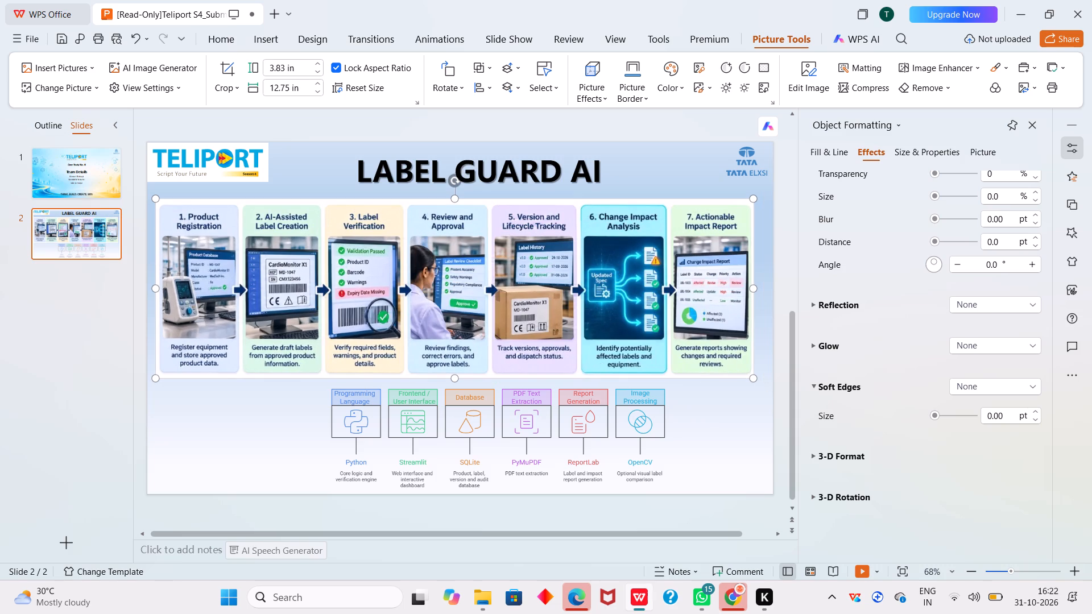
drag(532, 258, 540, 259)
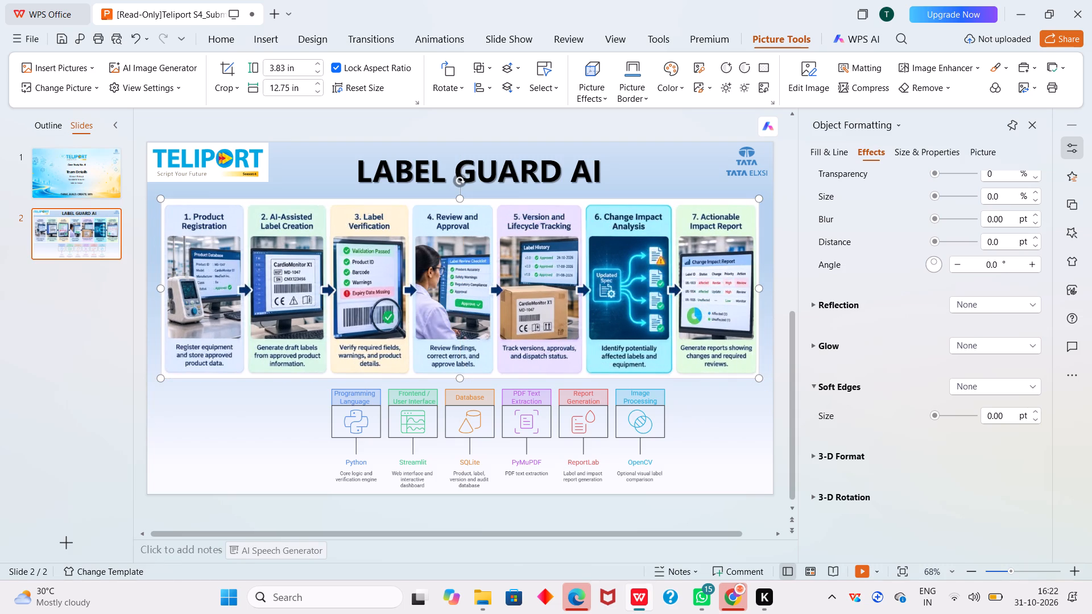
Move the "LABEL GUARD AI" heading up to the slide's top edge and slightly to the right.
click(502, 181)
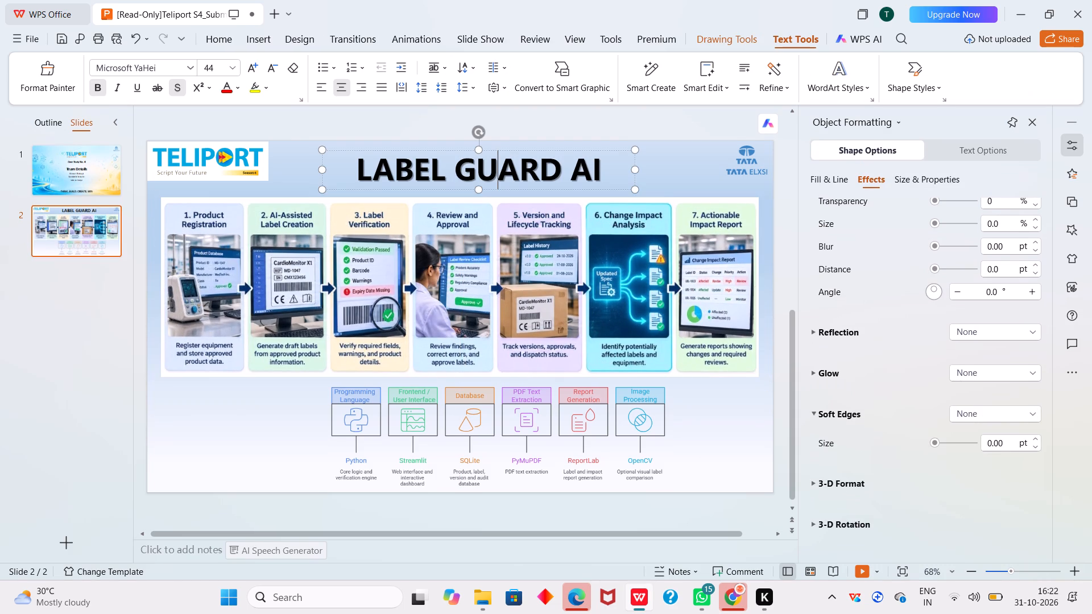
drag(528, 151, 527, 143)
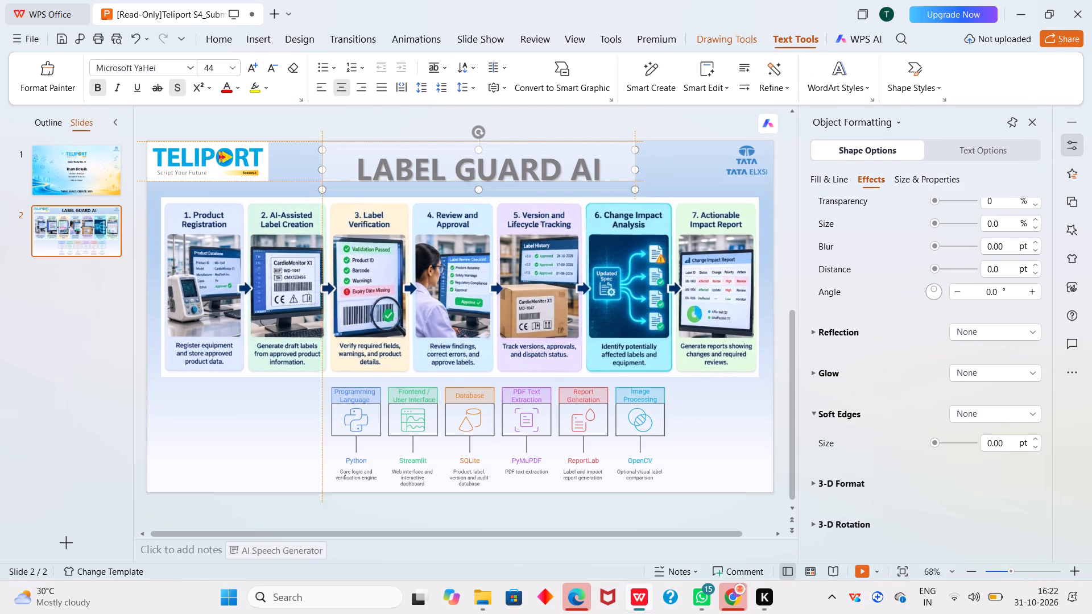
drag(527, 143, 529, 142)
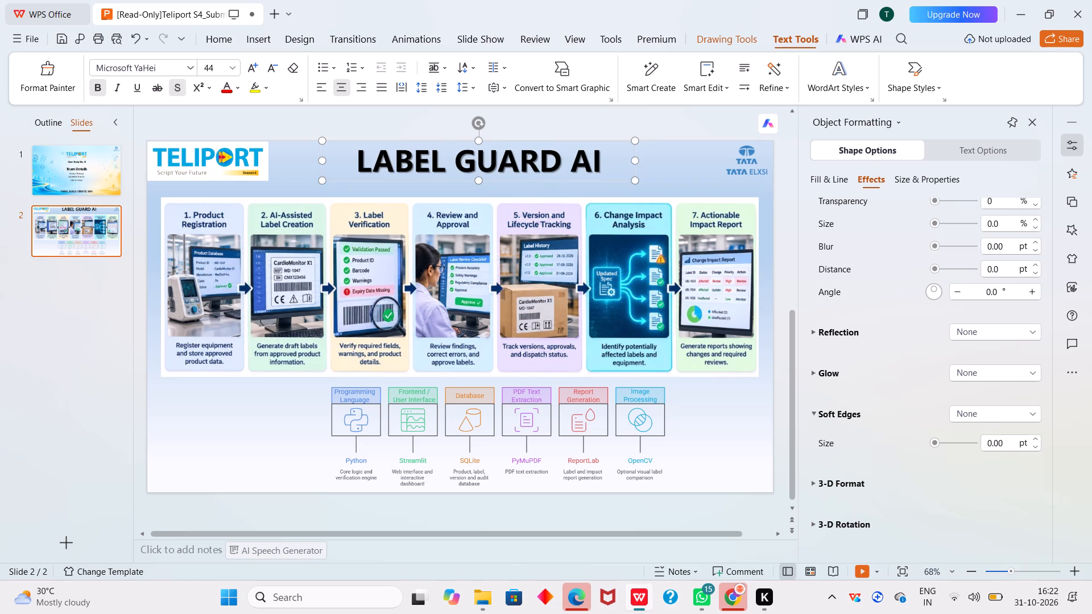
drag(497, 140, 505, 140)
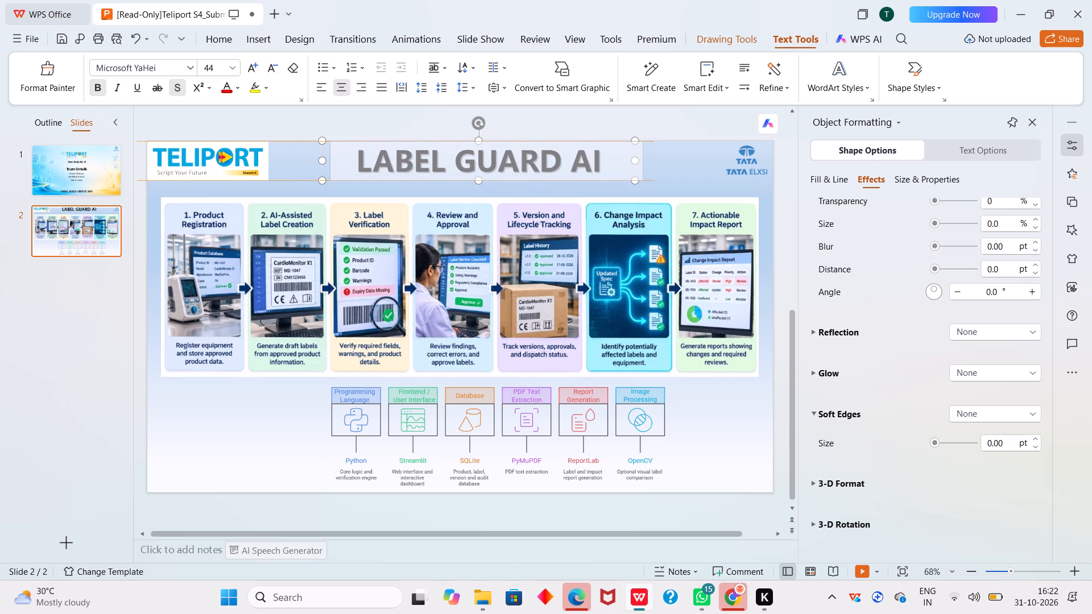
drag(505, 140, 504, 140)
click(643, 123)
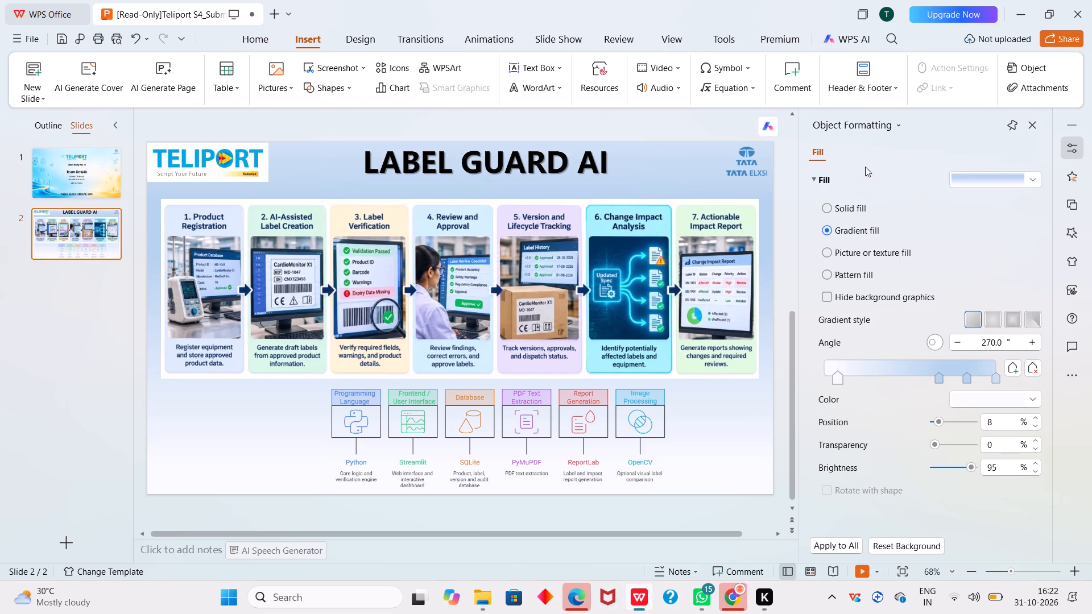
Close the object formatting options to give the slide more room.
click(1033, 126)
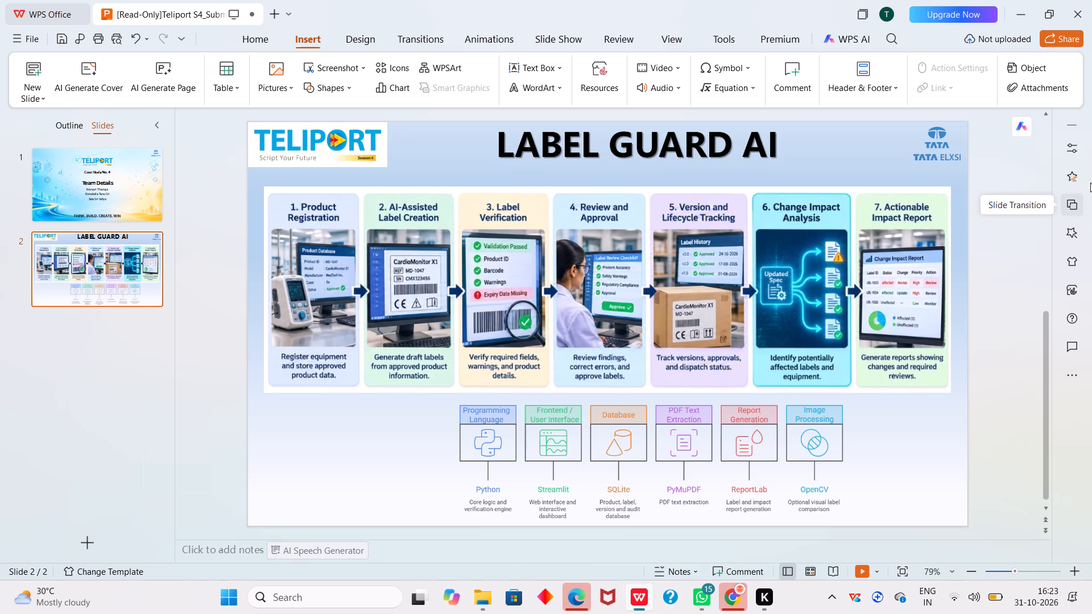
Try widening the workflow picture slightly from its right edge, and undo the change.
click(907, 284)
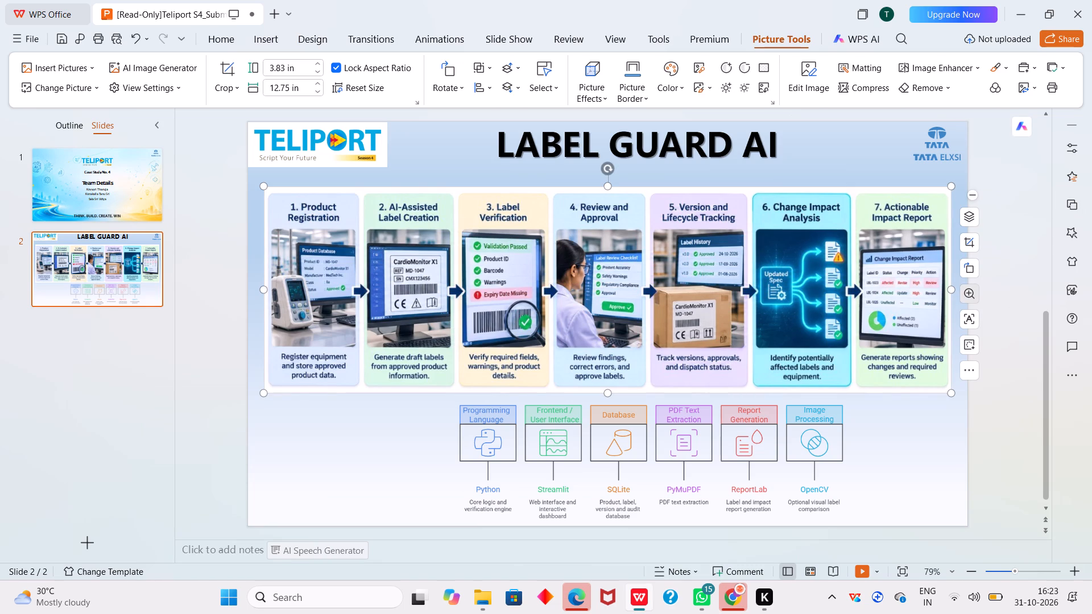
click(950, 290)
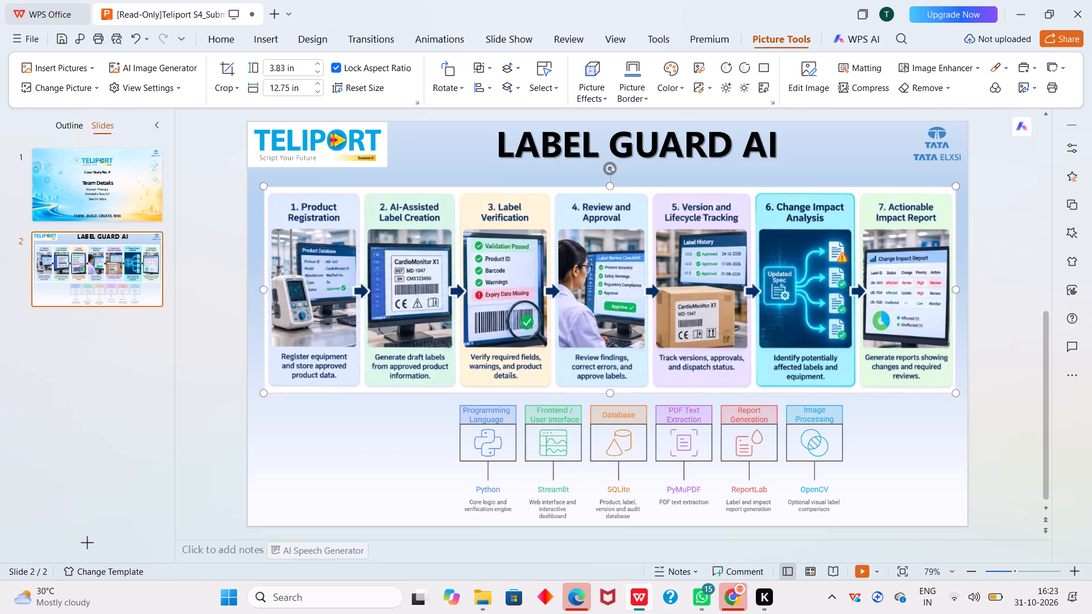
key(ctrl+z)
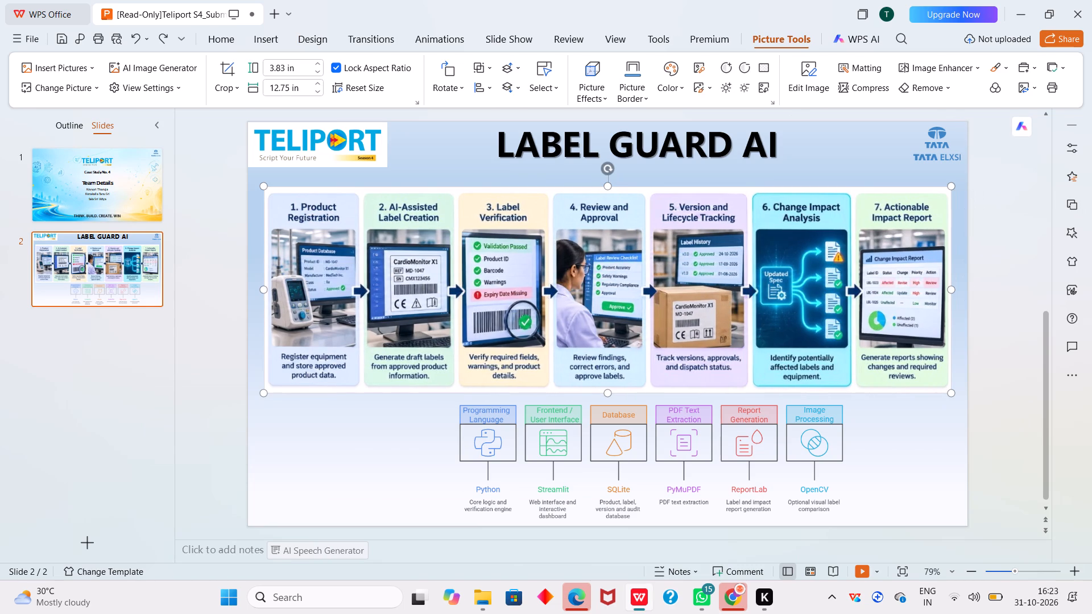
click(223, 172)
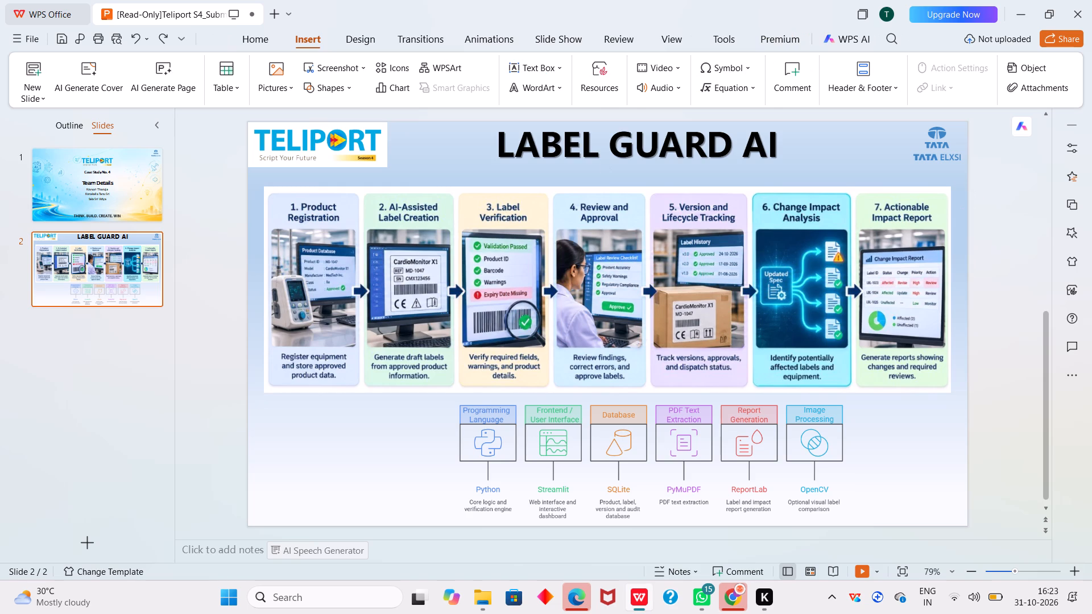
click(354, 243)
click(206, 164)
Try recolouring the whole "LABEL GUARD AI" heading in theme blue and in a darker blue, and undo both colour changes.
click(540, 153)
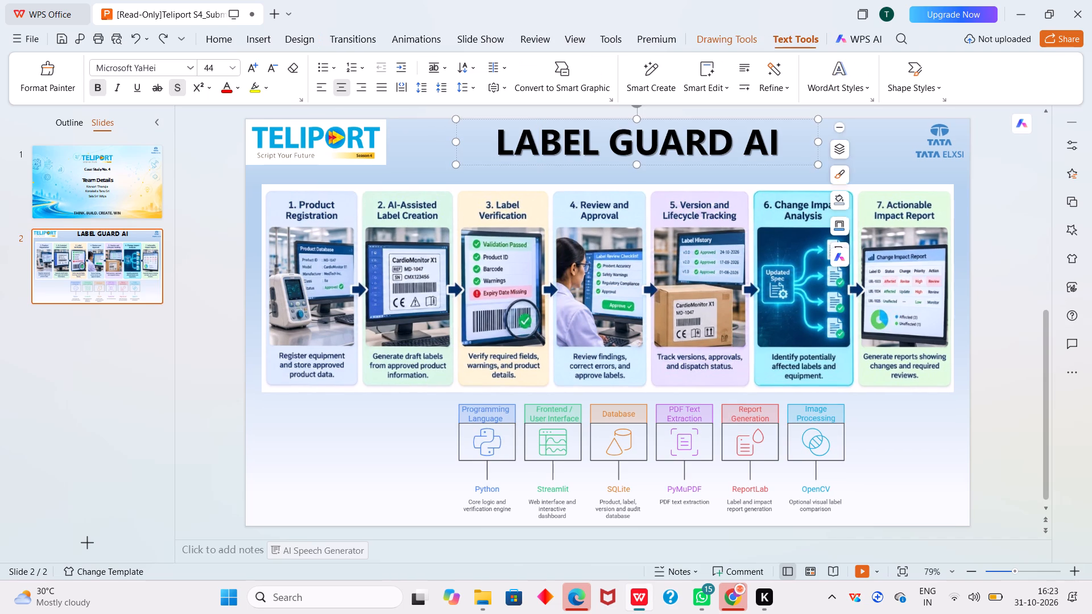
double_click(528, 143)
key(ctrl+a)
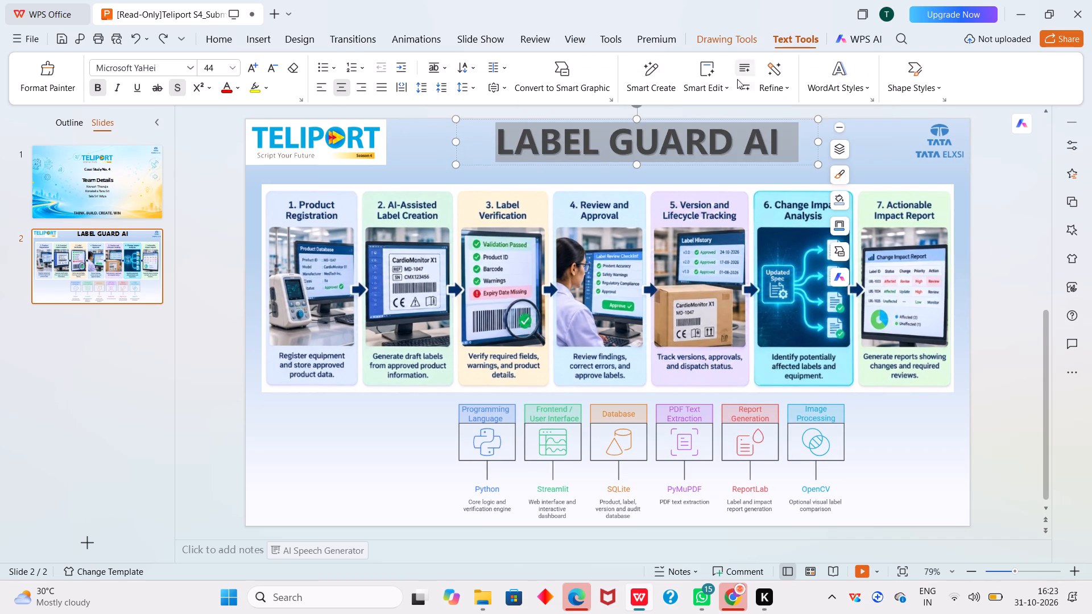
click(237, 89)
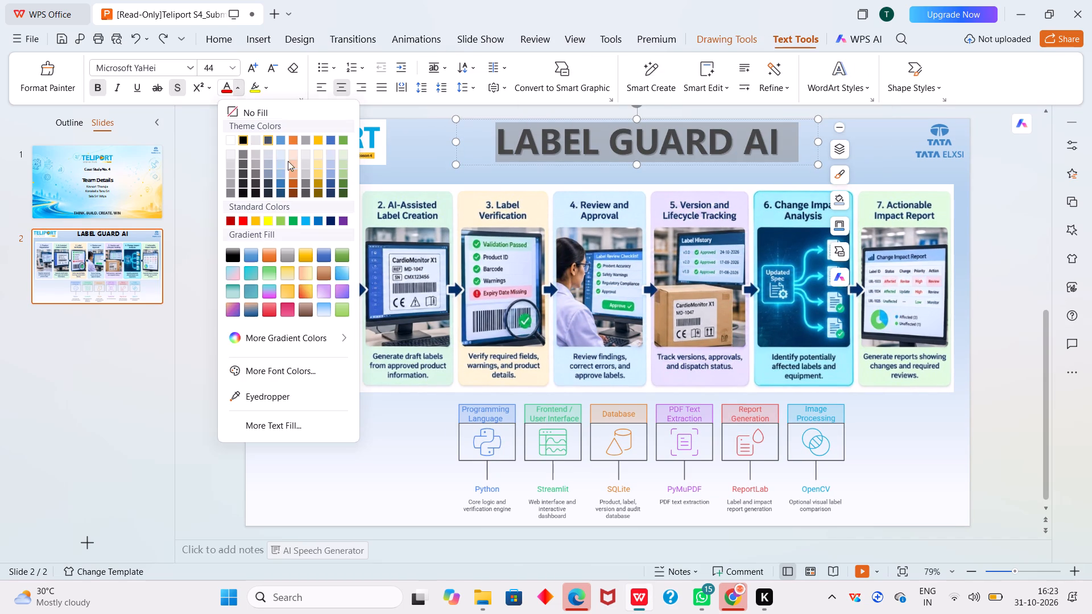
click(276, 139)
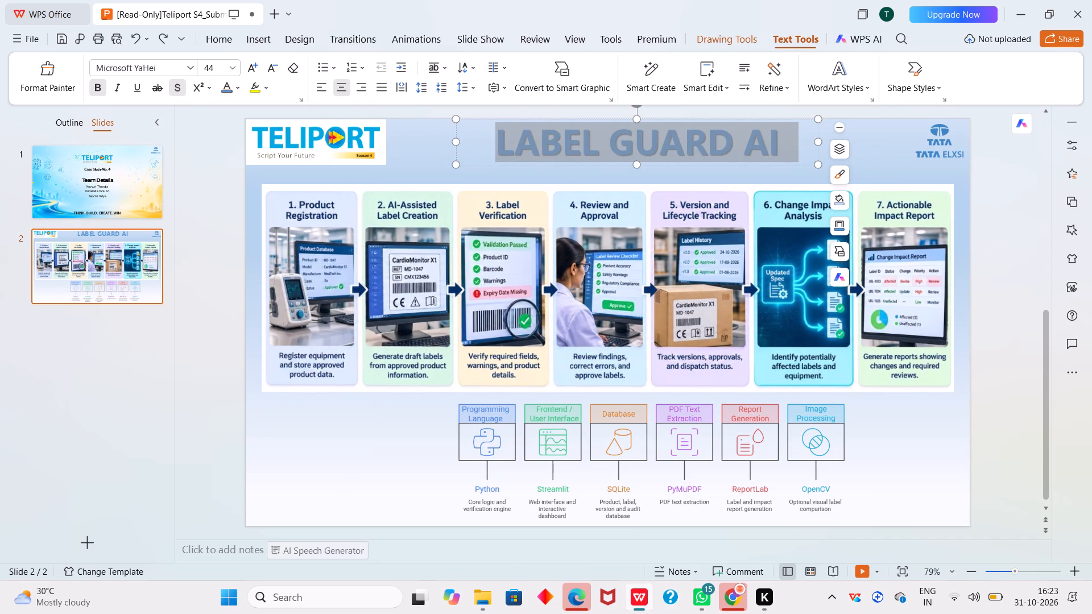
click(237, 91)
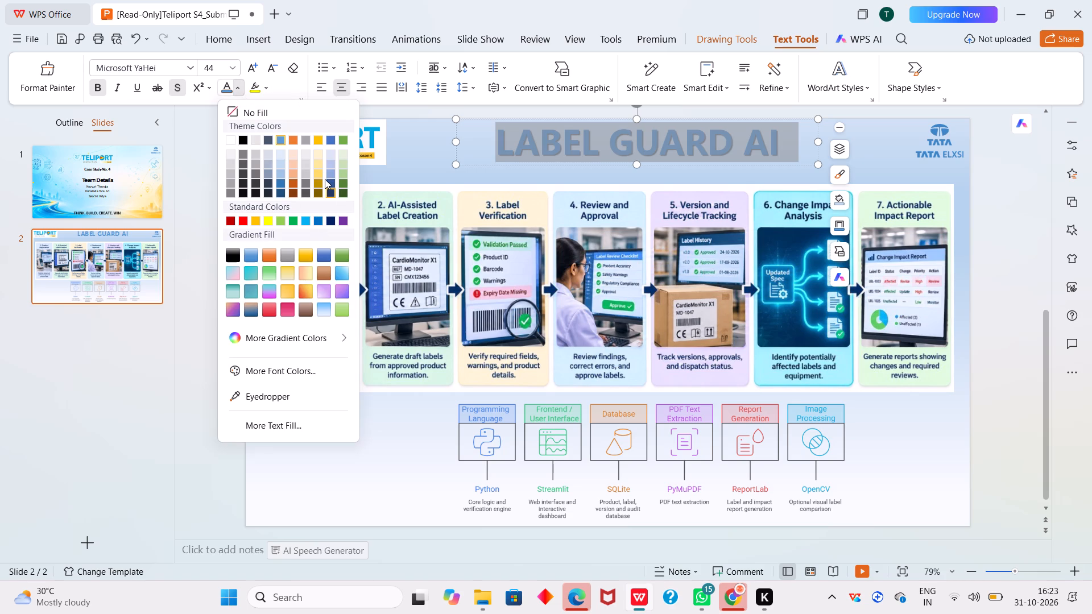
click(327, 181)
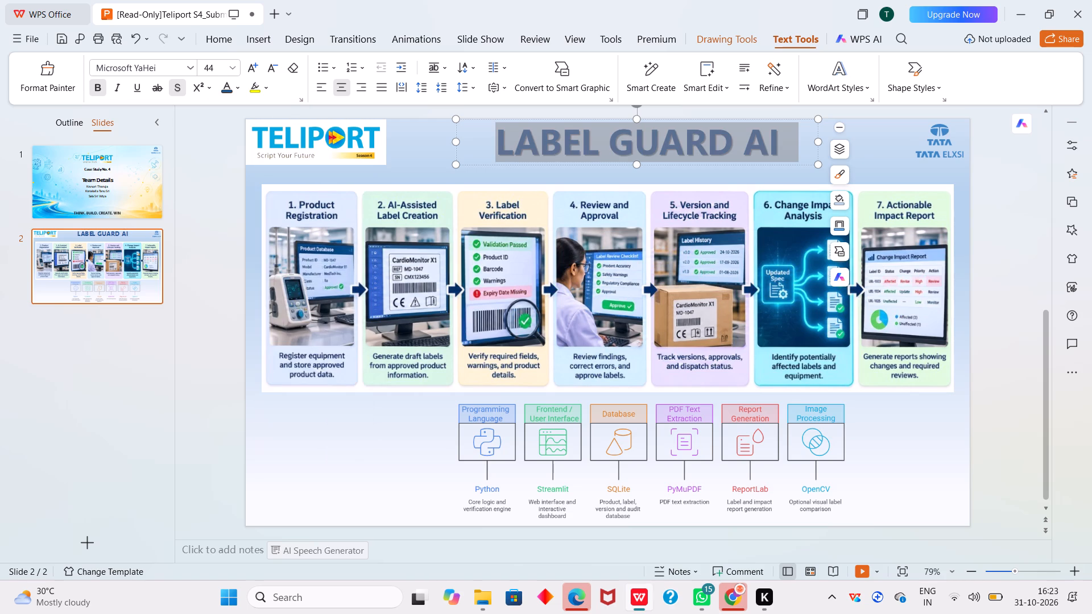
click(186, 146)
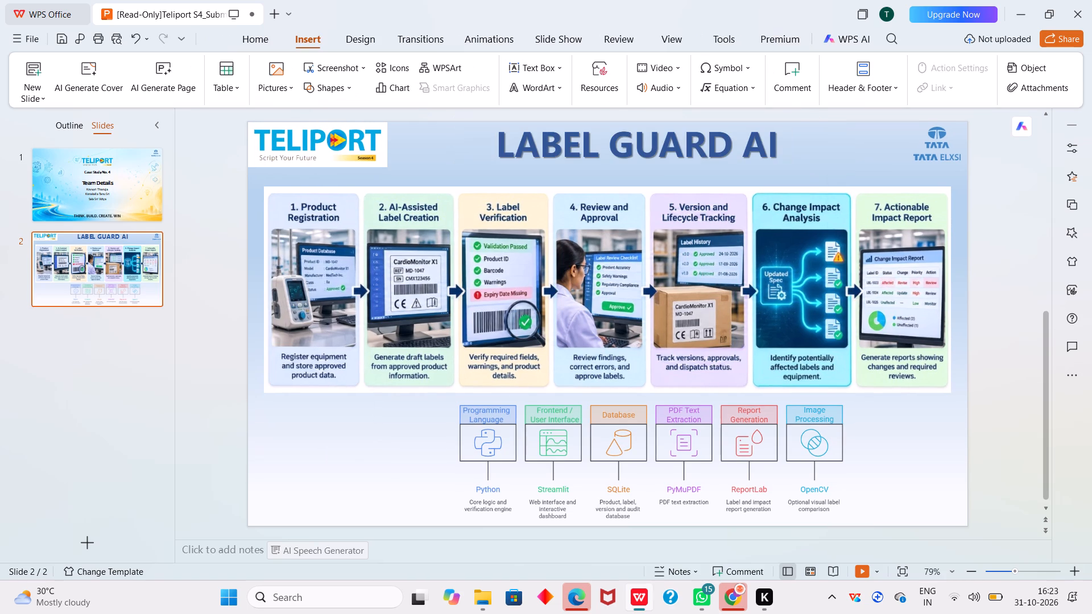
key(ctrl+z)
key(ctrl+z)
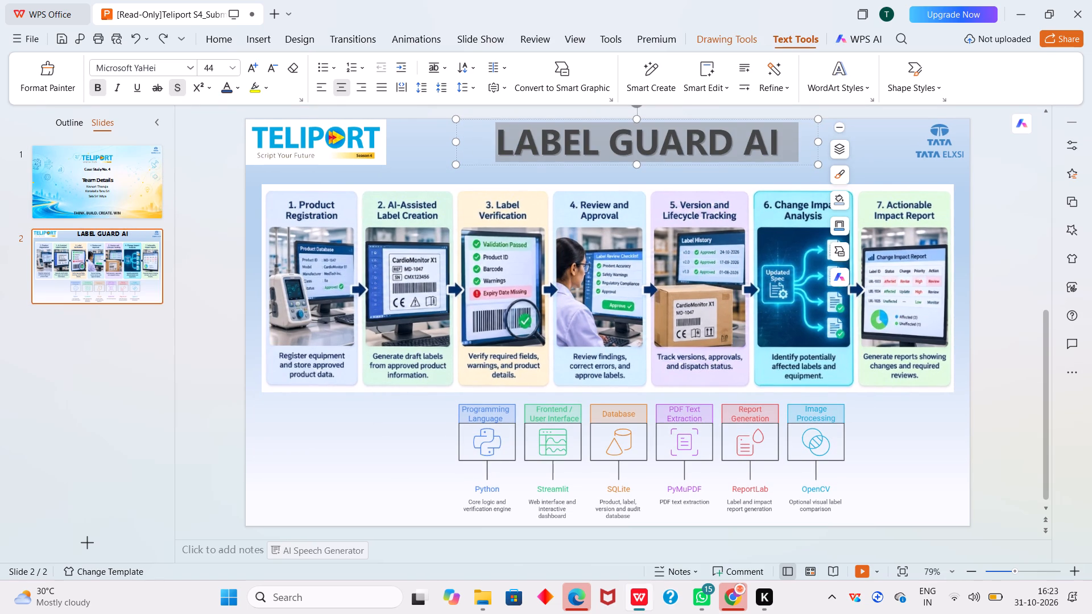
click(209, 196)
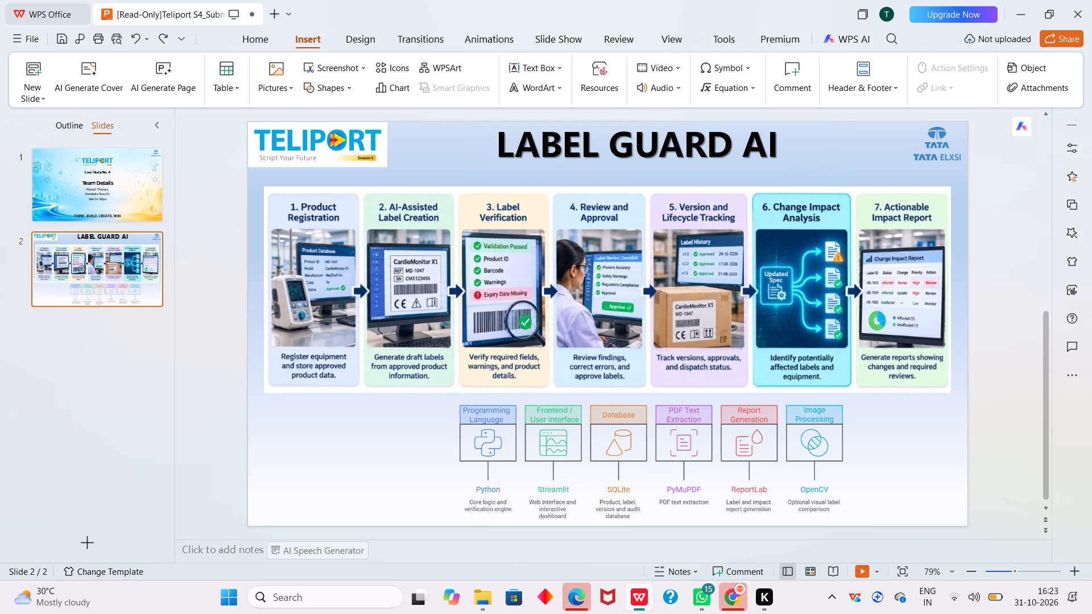
Copy the first team member's name from slide 1 onto slide 2, placing it below the workflow picture, beside the tech stack graphic.
click(105, 172)
click(611, 389)
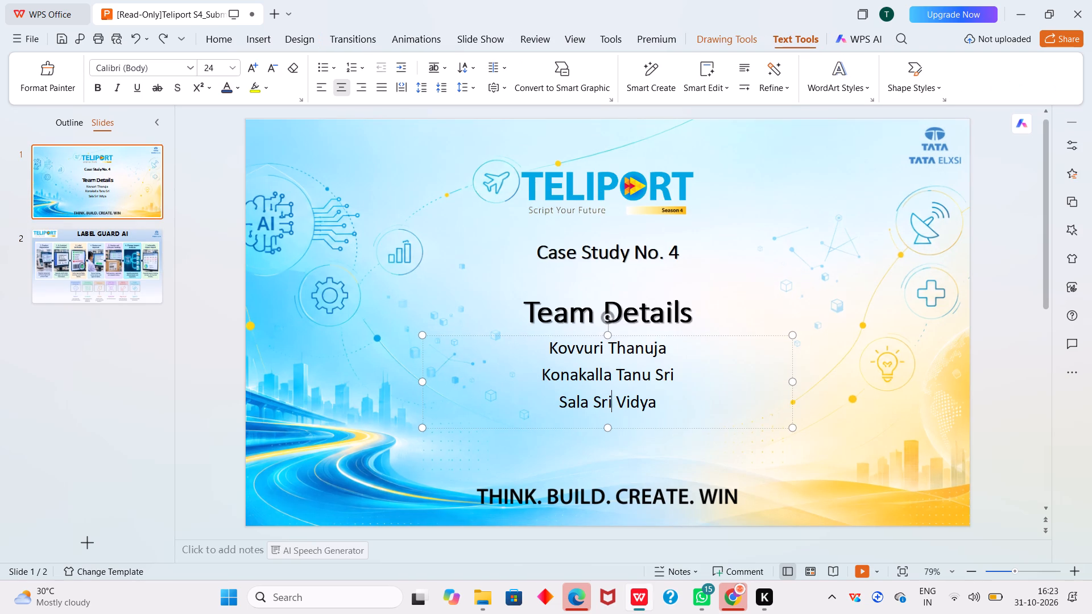
double_click(566, 348)
click(551, 352)
drag(549, 346, 673, 342)
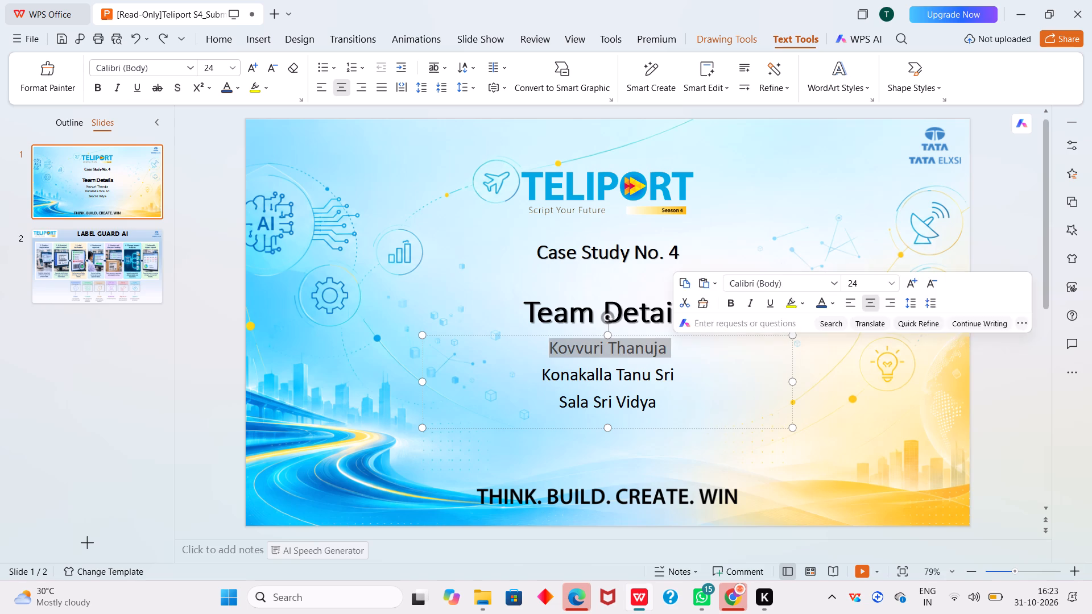
key(ctrl+c)
click(116, 281)
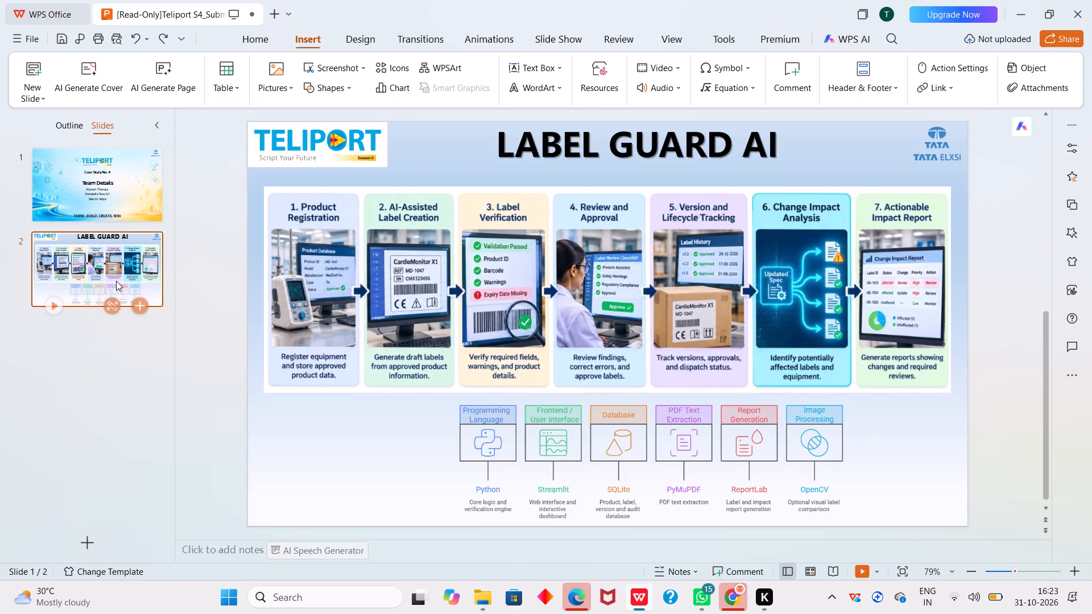
click(440, 429)
key(ctrl+v)
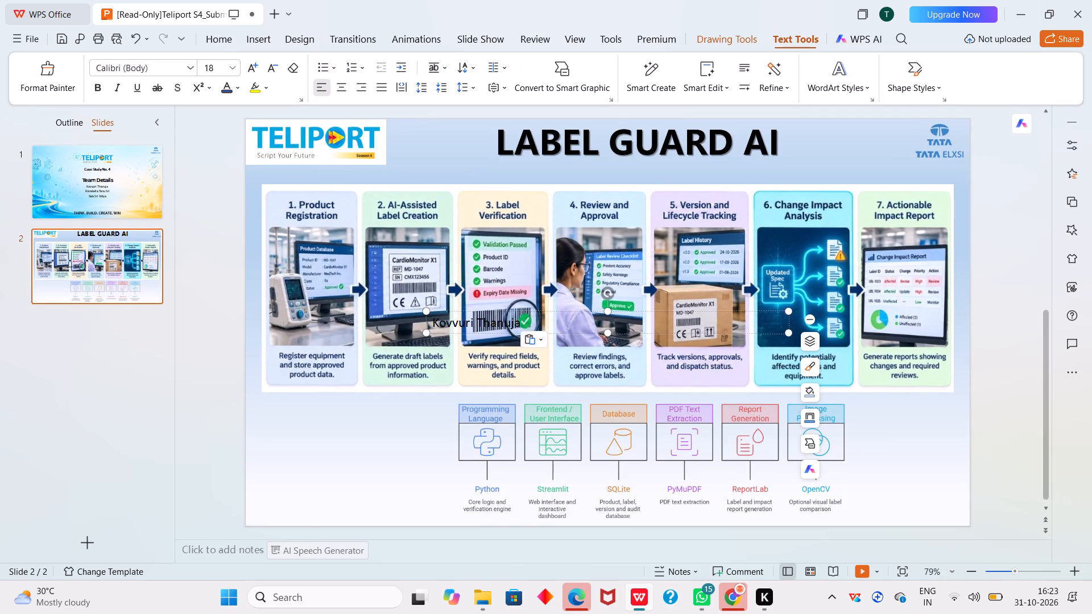
drag(595, 321, 435, 418)
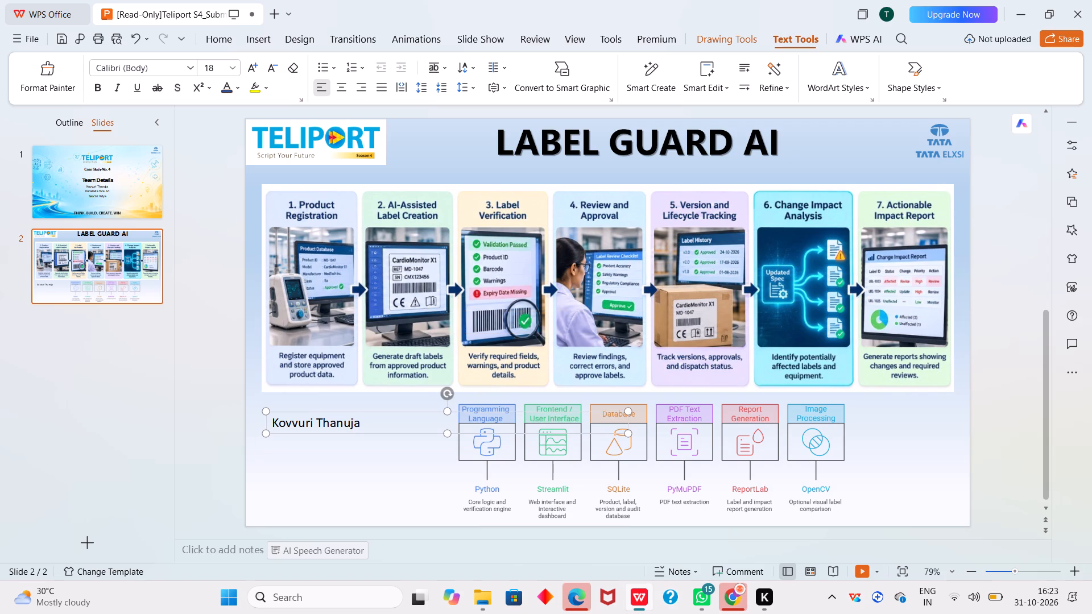
drag(422, 421, 420, 410)
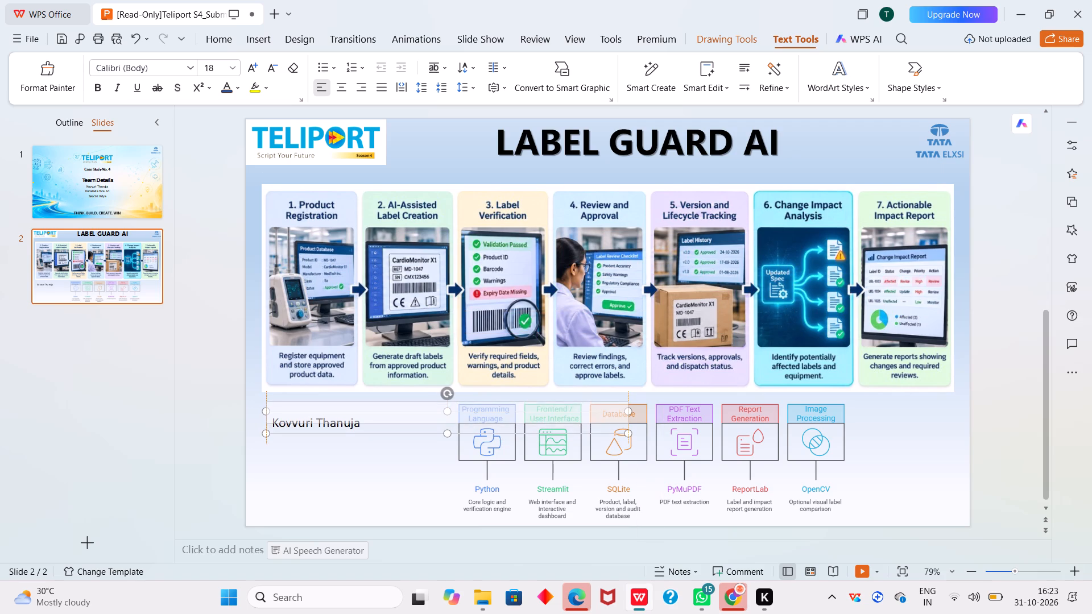
drag(420, 410, 421, 409)
Replace the pasted name on slide 2 with the label "TECH STACK:".
double_click(374, 414)
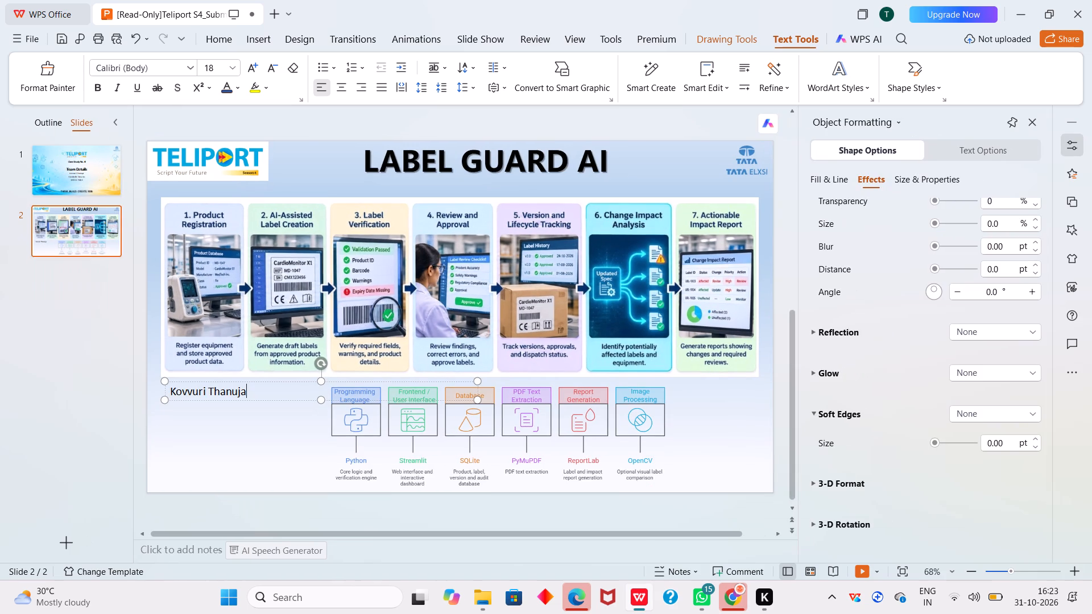
key(BackSpace)
key(BackSpace)
key(BackSpace)
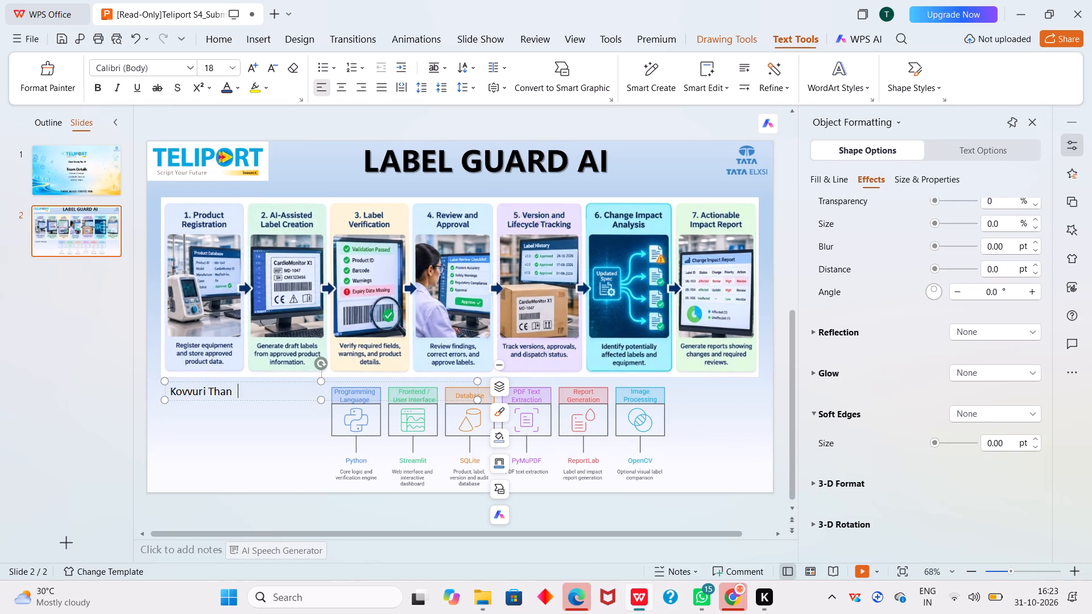
key(BackSpace)
key(BackSpace)
key(BackSpace)
key(BackSpace)
key(BackSpace)
key(BackSpace)
key(BackSpace)
key(BackSpace)
key(BackSpace)
key(BackSpace)
key(BackSpace)
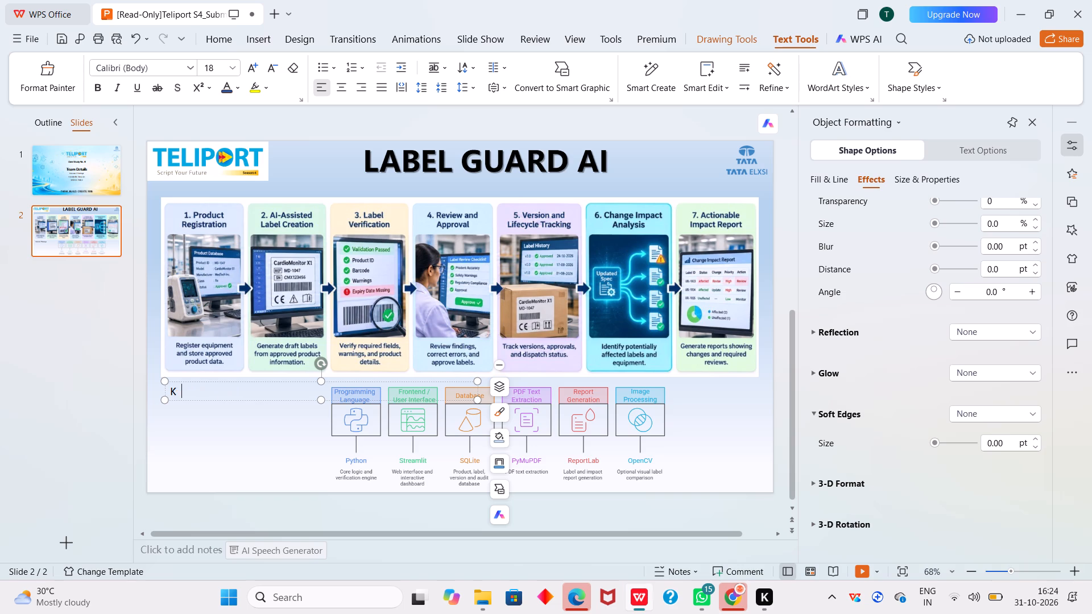
key(BackSpace)
key(t)
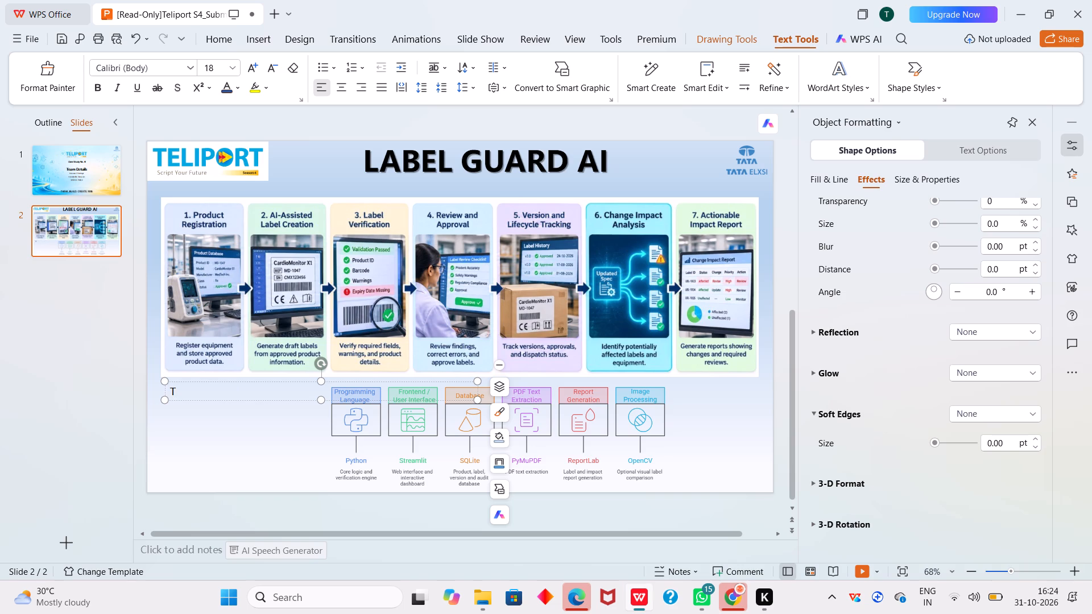
text(ECH STACK:)
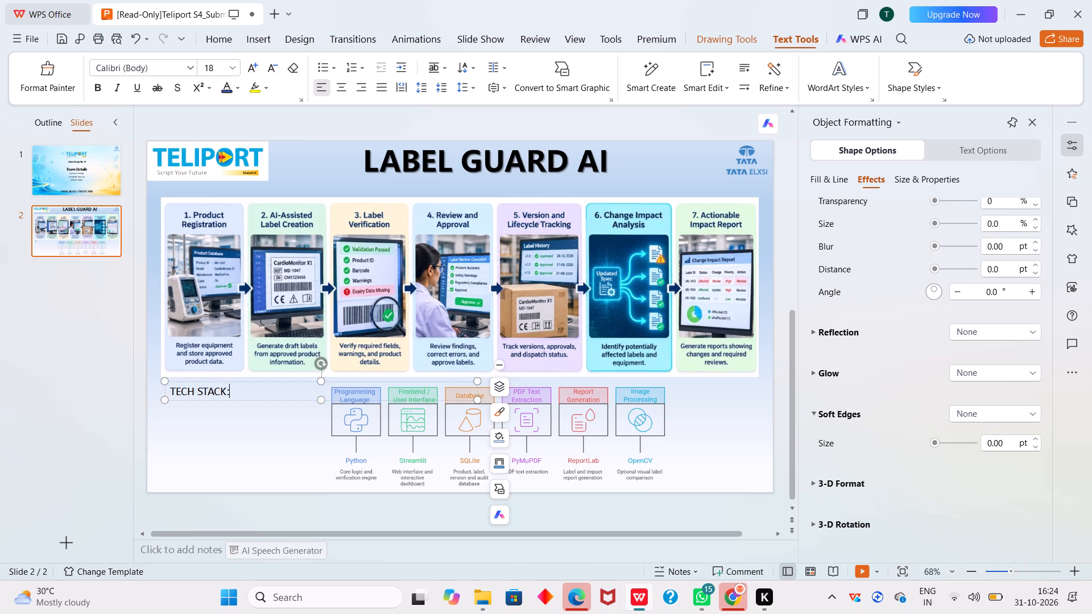
Move the tech stack picture left so it sits directly beside the "TECH STACK:" label.
click(407, 423)
drag(441, 419, 382, 420)
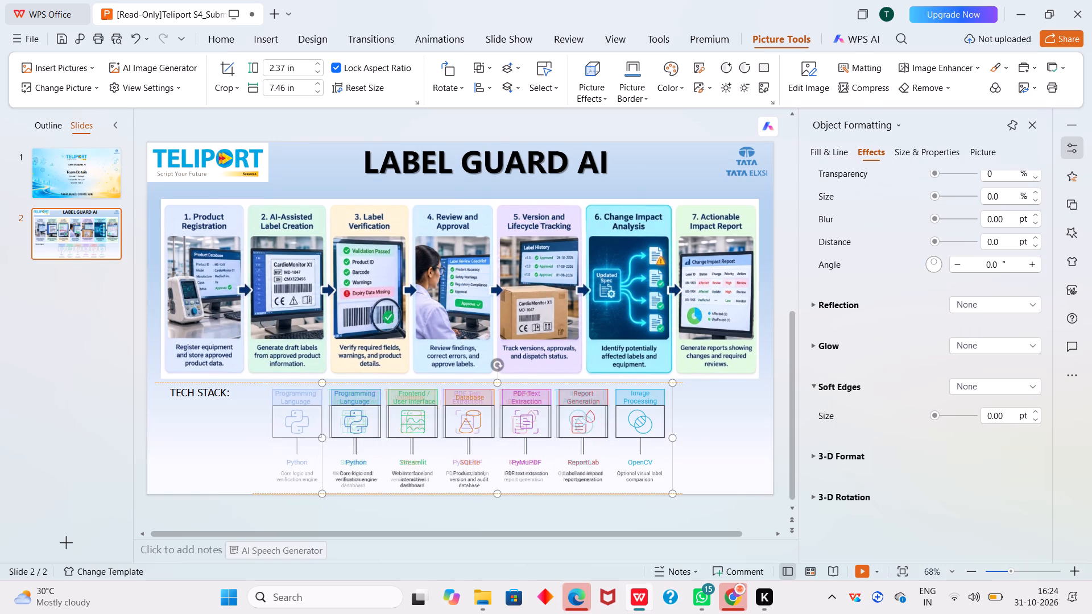
drag(382, 420, 355, 417)
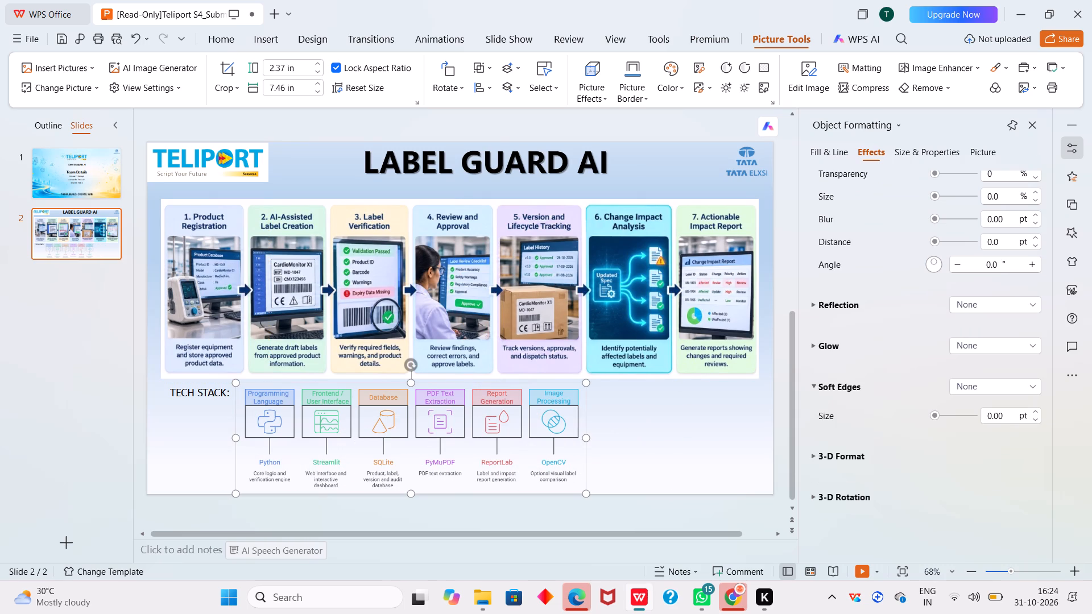
click(291, 294)
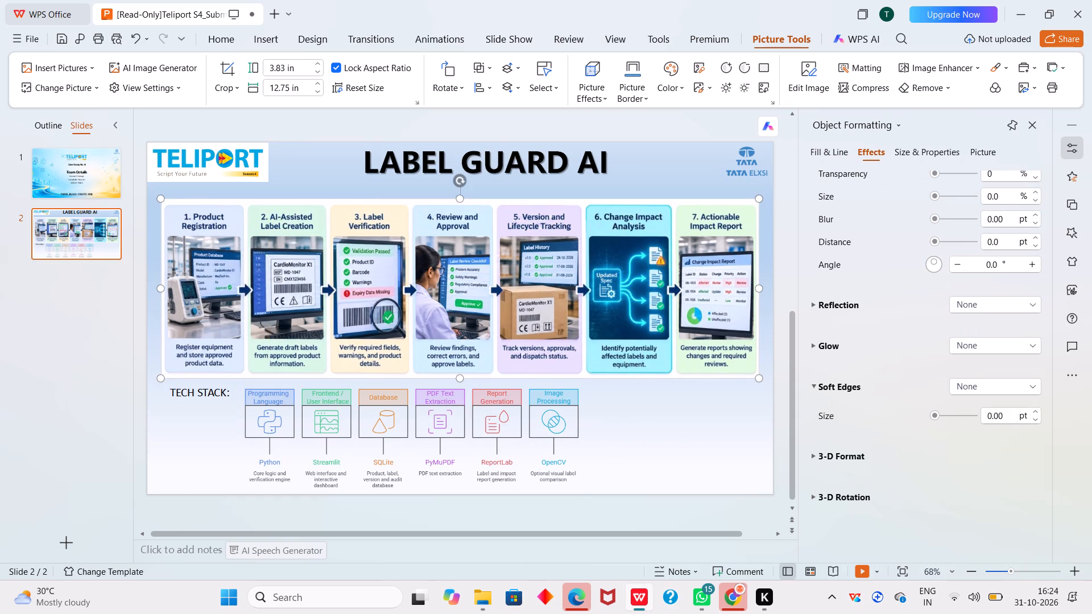
Narrow the "TECH STACK:" text box from its right edge to fit its text.
click(224, 392)
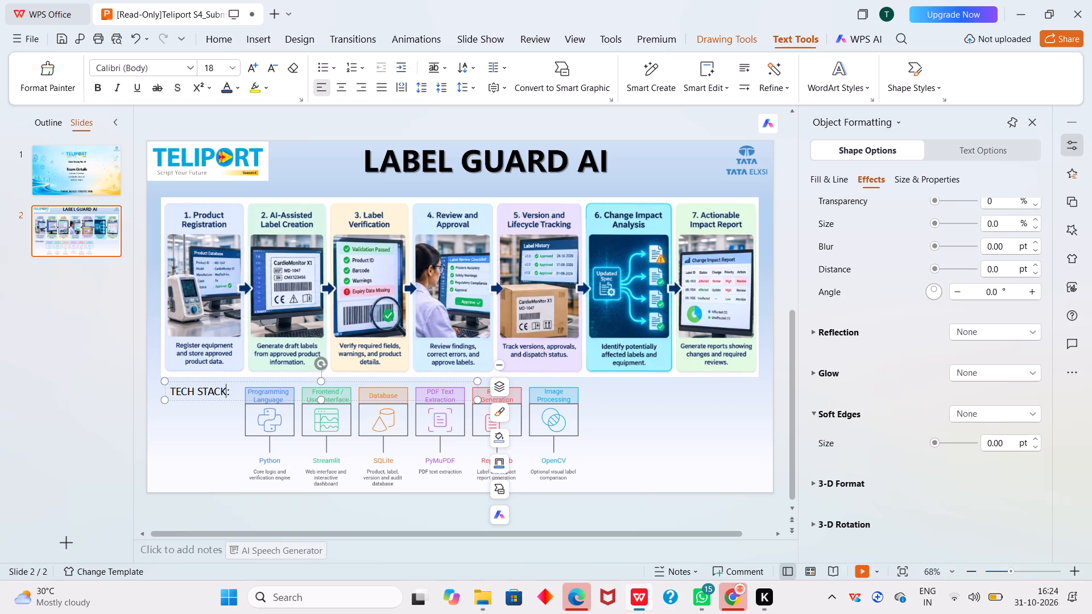
drag(477, 382, 242, 380)
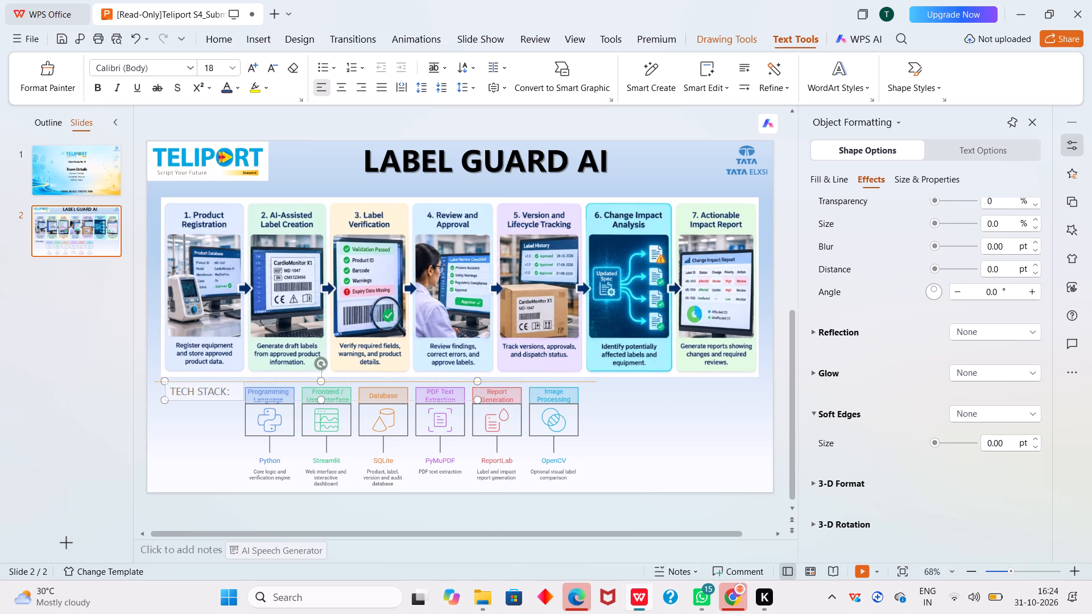
drag(242, 380, 238, 380)
click(133, 431)
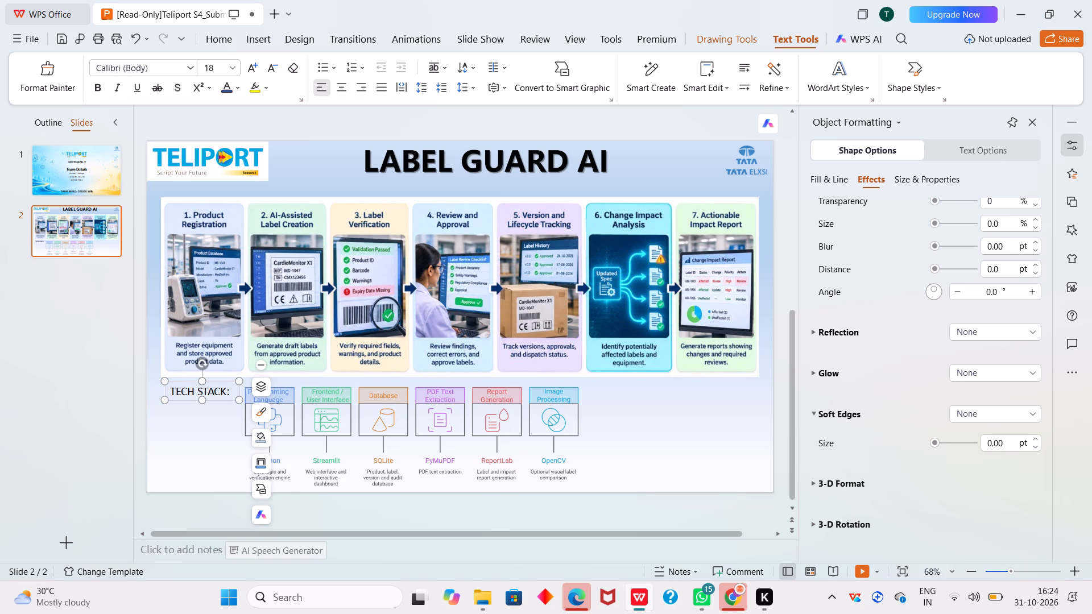
click(212, 432)
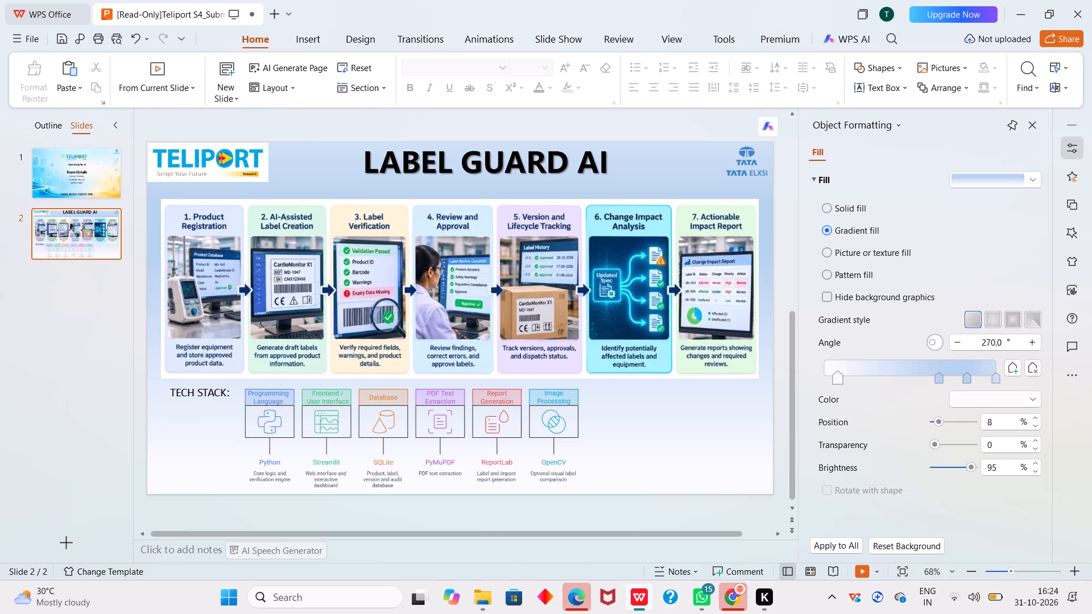
Duplicate the "TECH STACK:" label and place the copy above the workflow picture, just under the TELIPORT logo.
click(231, 399)
key(ctrl+c)
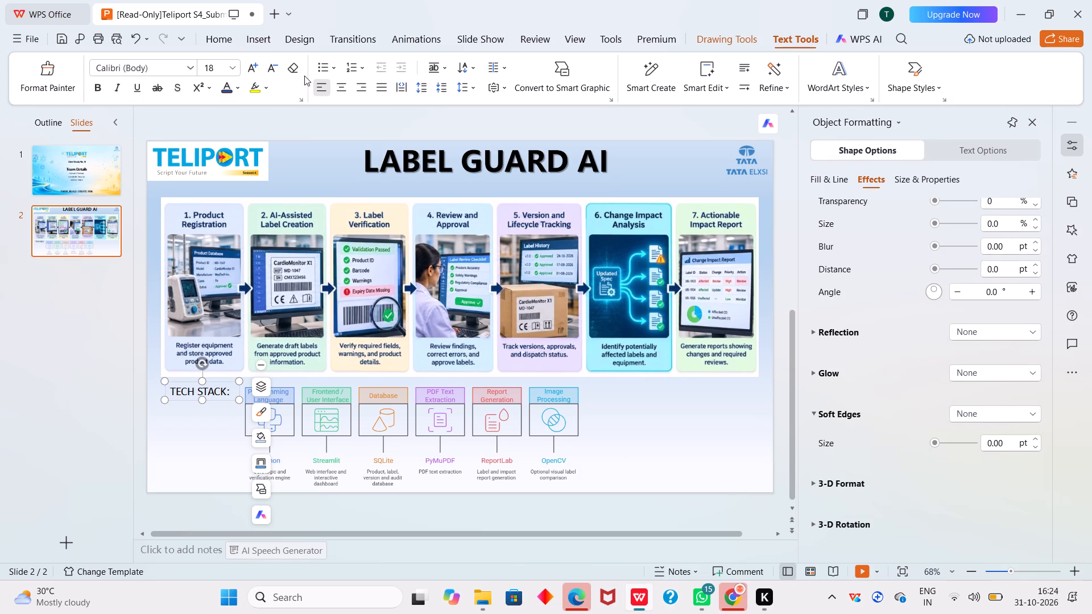
click(316, 164)
key(ctrl+v)
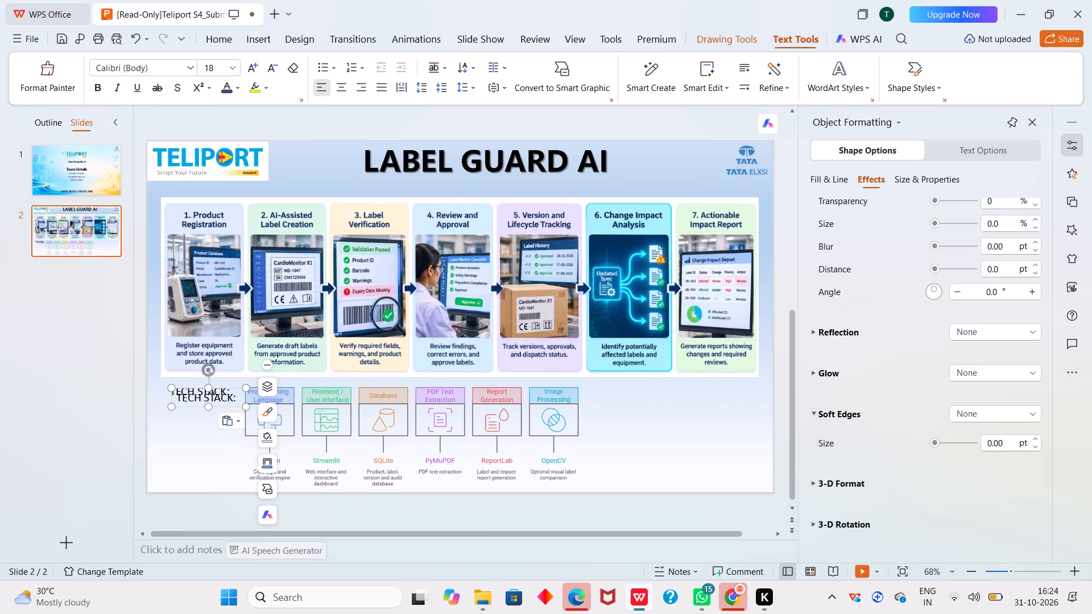
drag(222, 389, 214, 179)
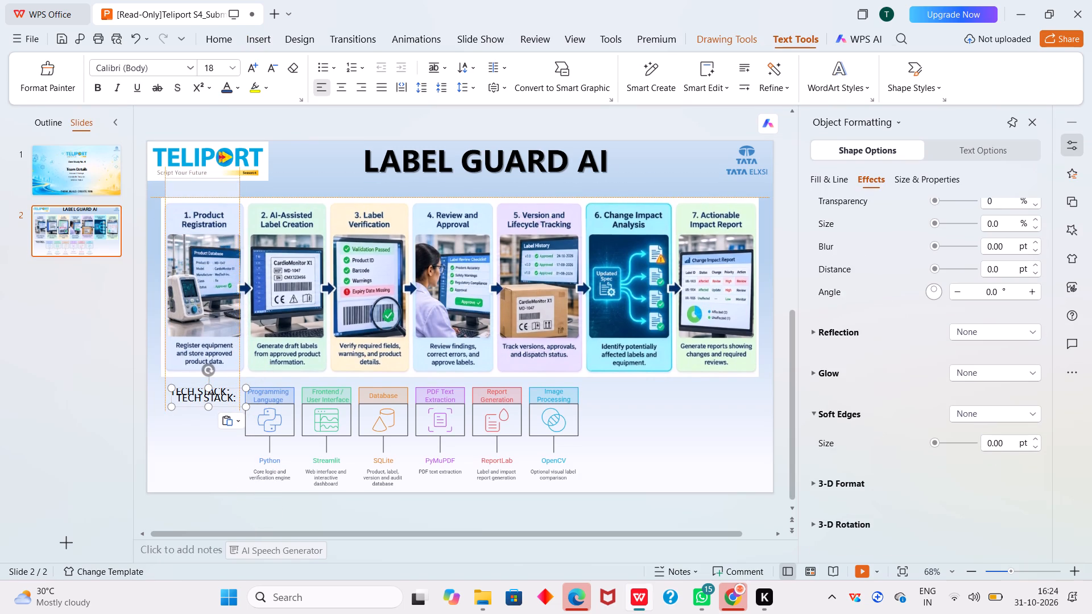
drag(214, 179, 212, 179)
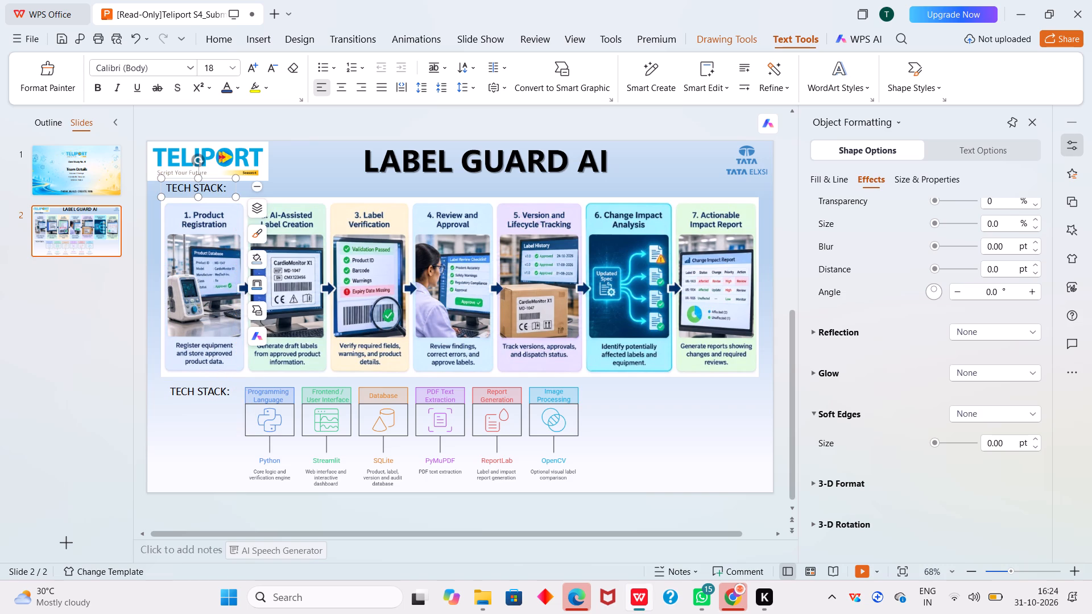
Replace the text of the duplicated label above the workflow picture with "WORKFLOW:".
click(230, 184)
click(224, 189)
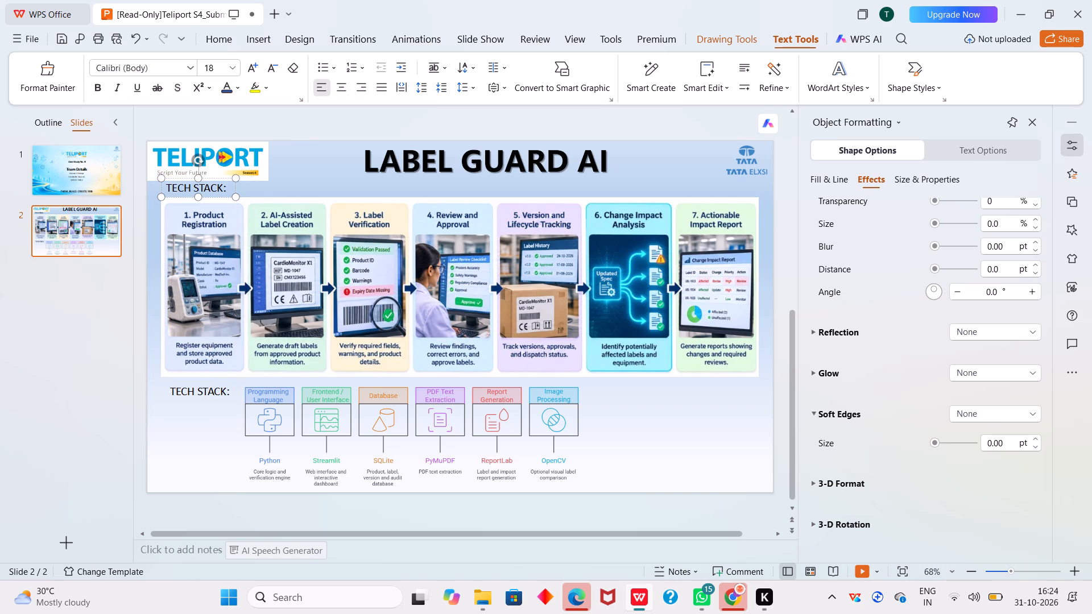
click(224, 189)
key(Right)
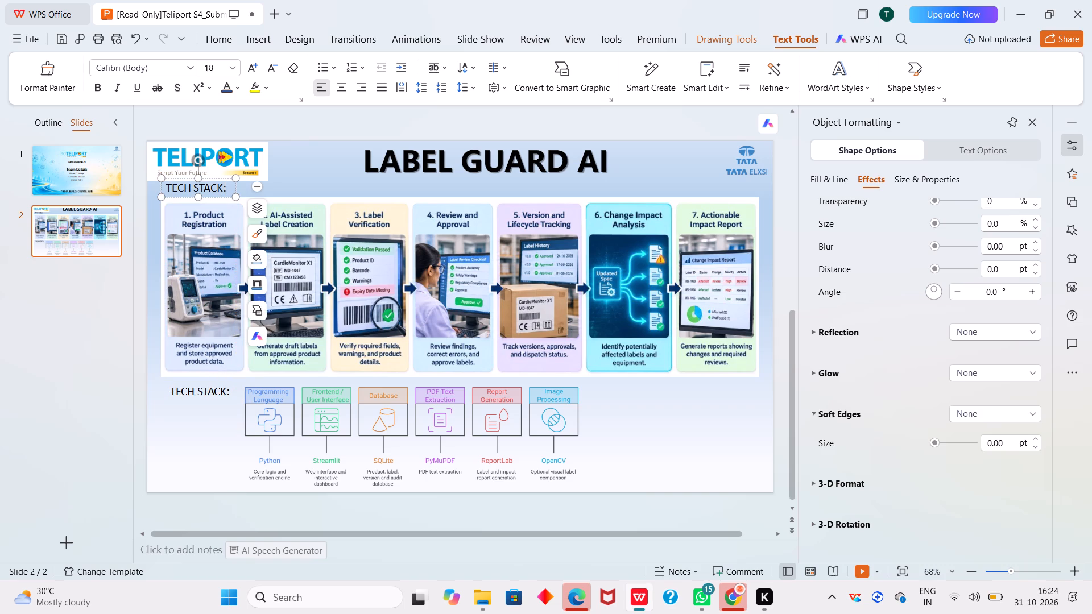
key(BackSpace)
key(BackSpace)
key(BackSpace)
key(BackSpace)
key(BackSpace)
key(BackSpace)
key(BackSpace)
key(BackSpace)
key(BackSpace)
key(BackSpace)
key(BackSpace)
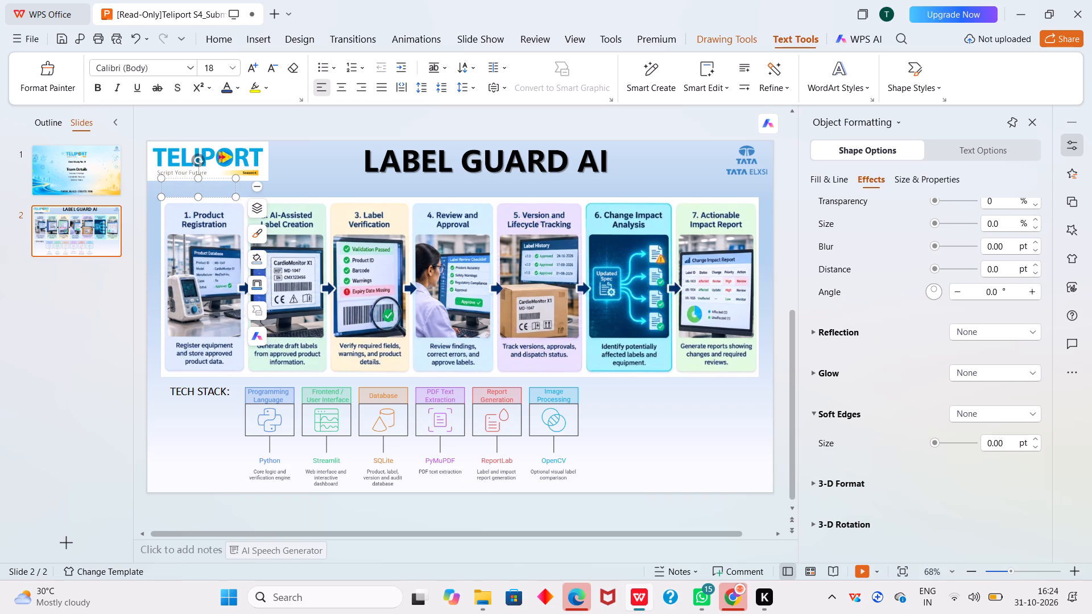
text(WORK)
text(F;)
key(BackSpace)
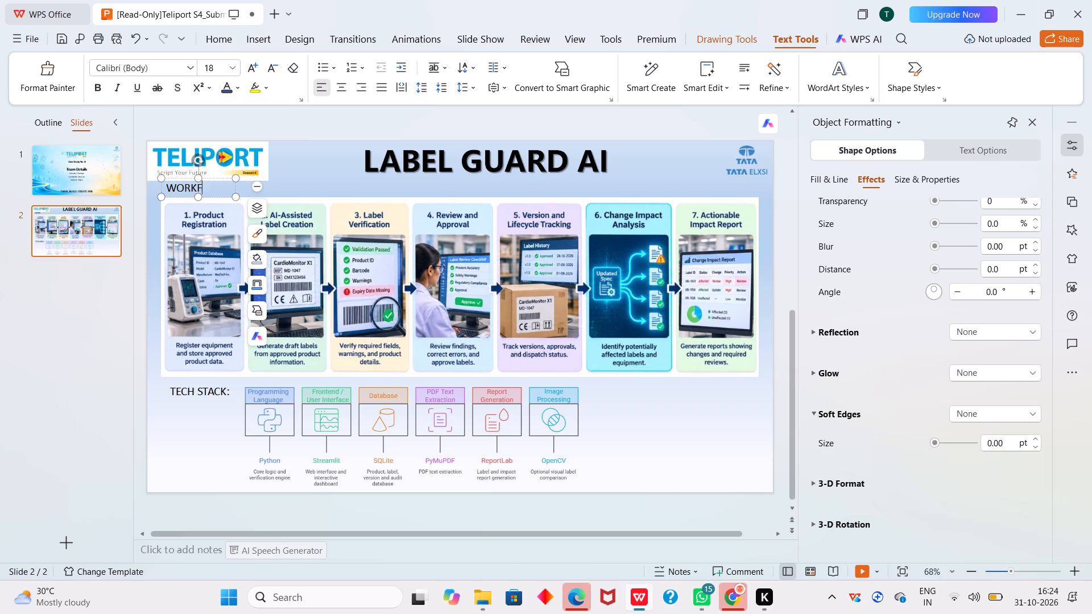
text(LOW)
key(shift+colon)
click(325, 126)
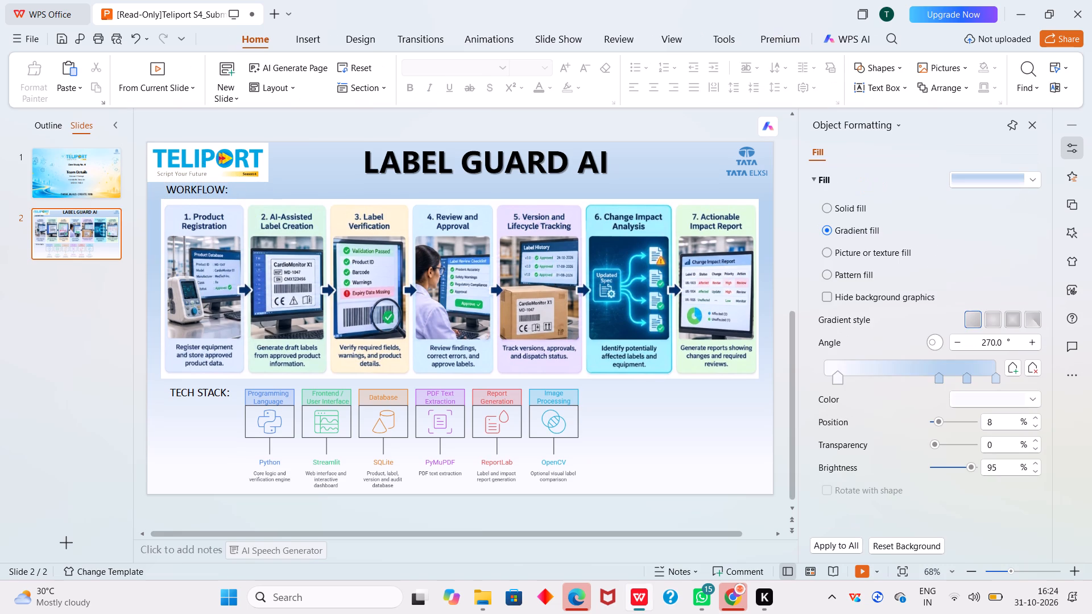
Nudge the tech stack picture slightly further left, closer to the "TECH STACK:" label.
click(356, 411)
drag(356, 411, 349, 412)
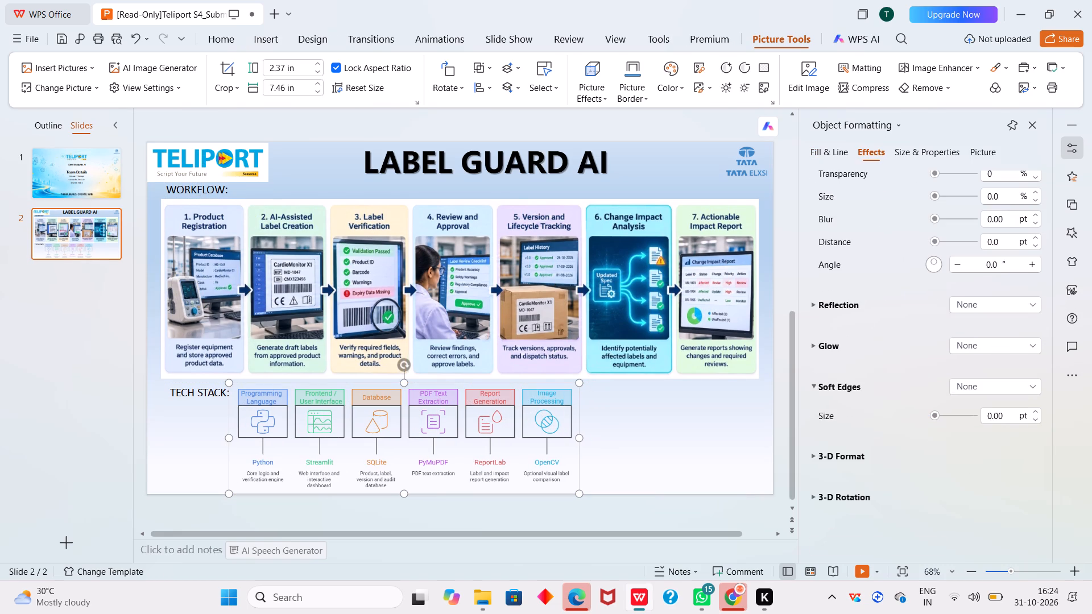
click(321, 143)
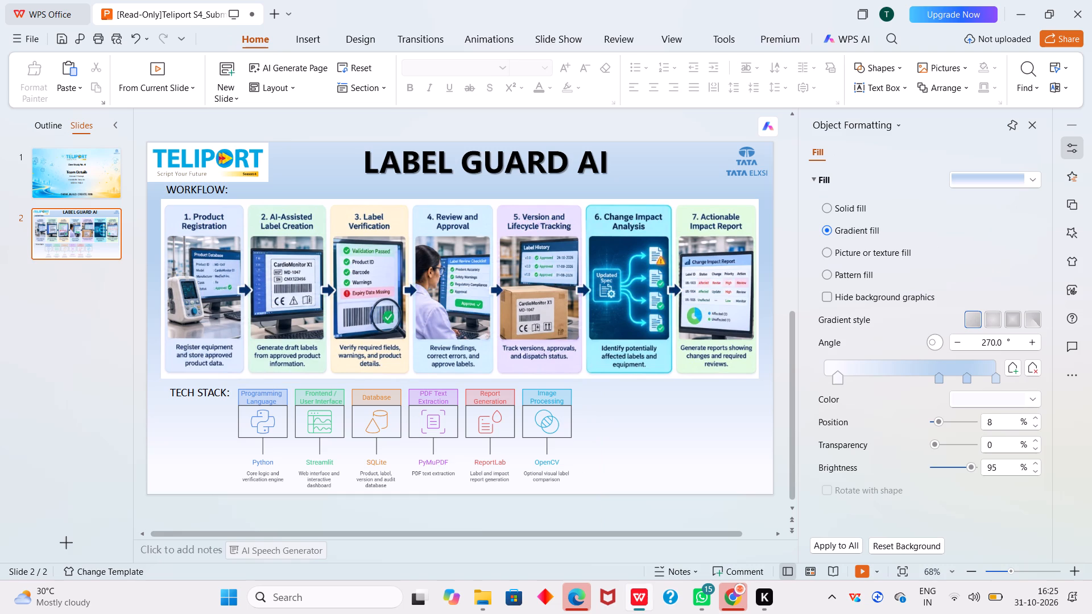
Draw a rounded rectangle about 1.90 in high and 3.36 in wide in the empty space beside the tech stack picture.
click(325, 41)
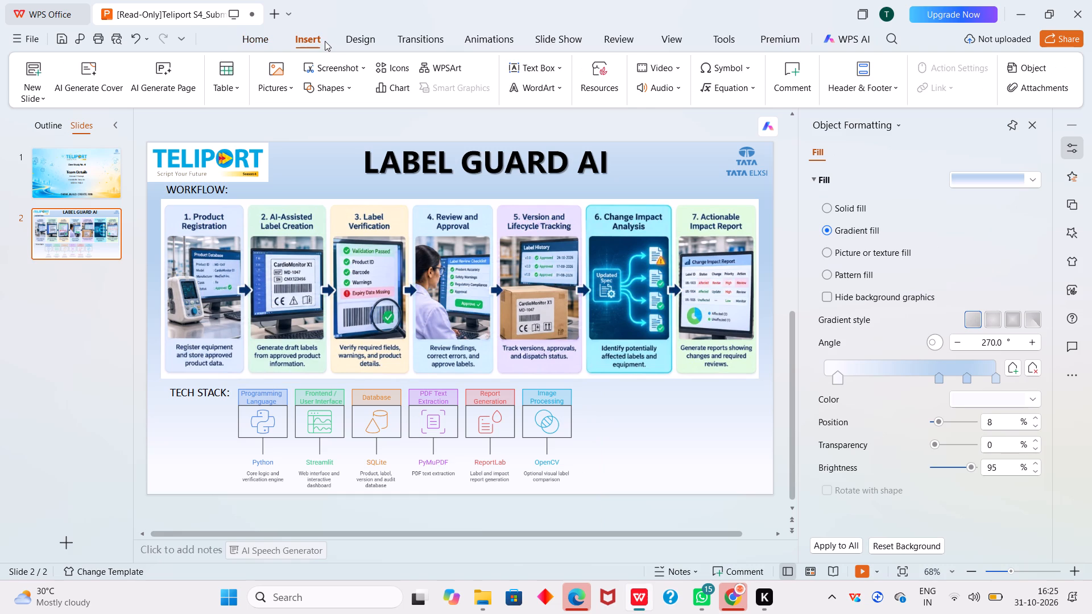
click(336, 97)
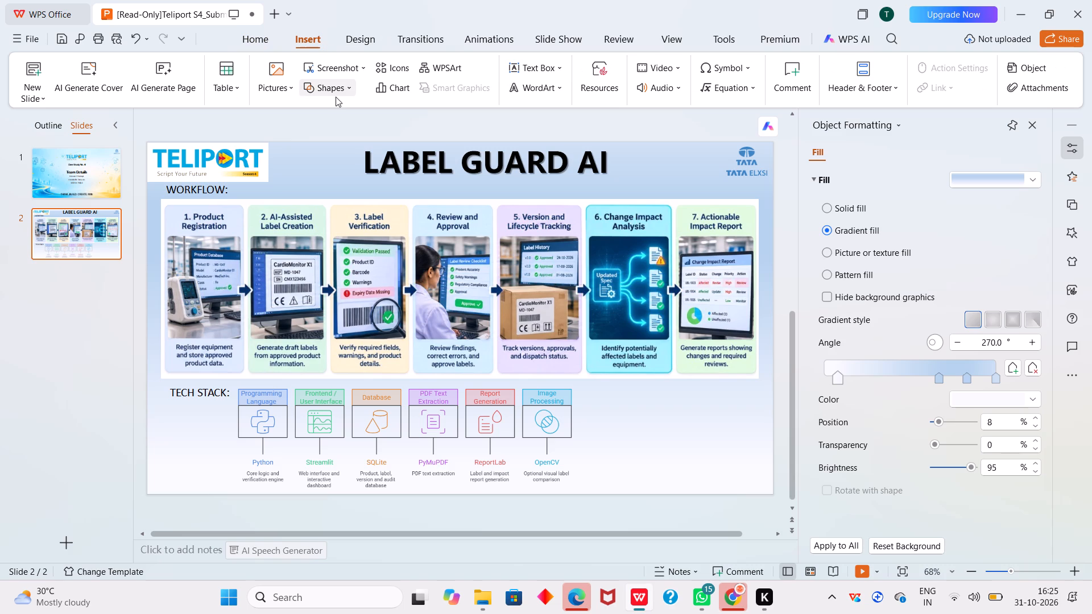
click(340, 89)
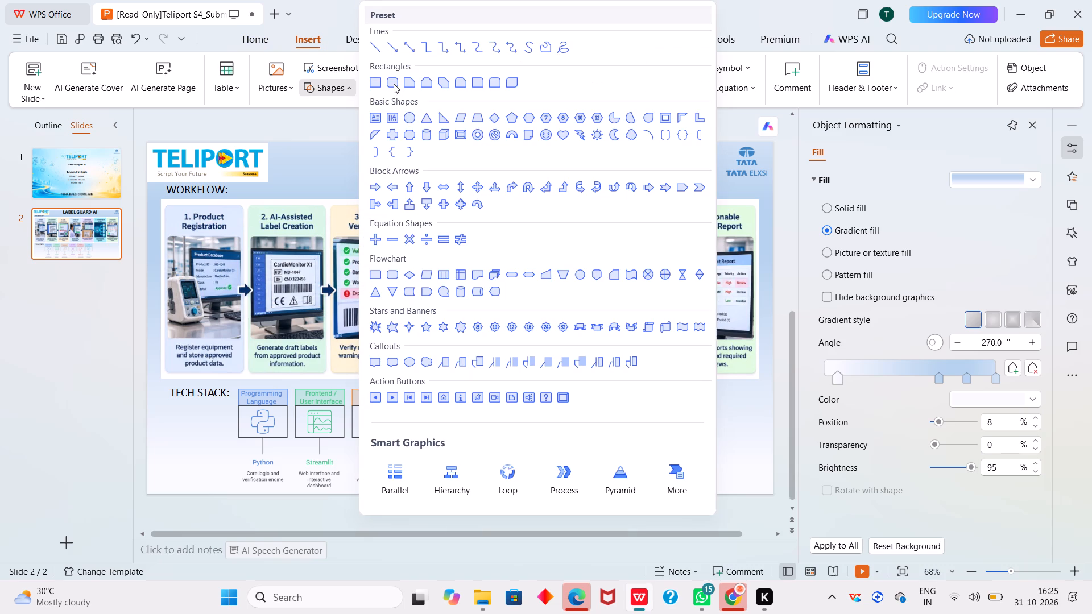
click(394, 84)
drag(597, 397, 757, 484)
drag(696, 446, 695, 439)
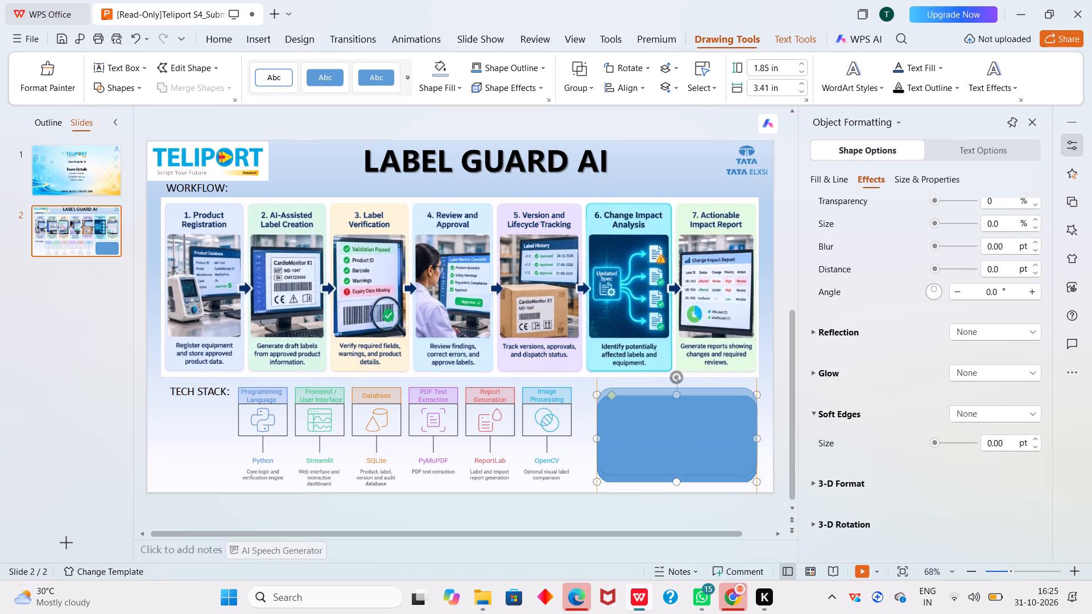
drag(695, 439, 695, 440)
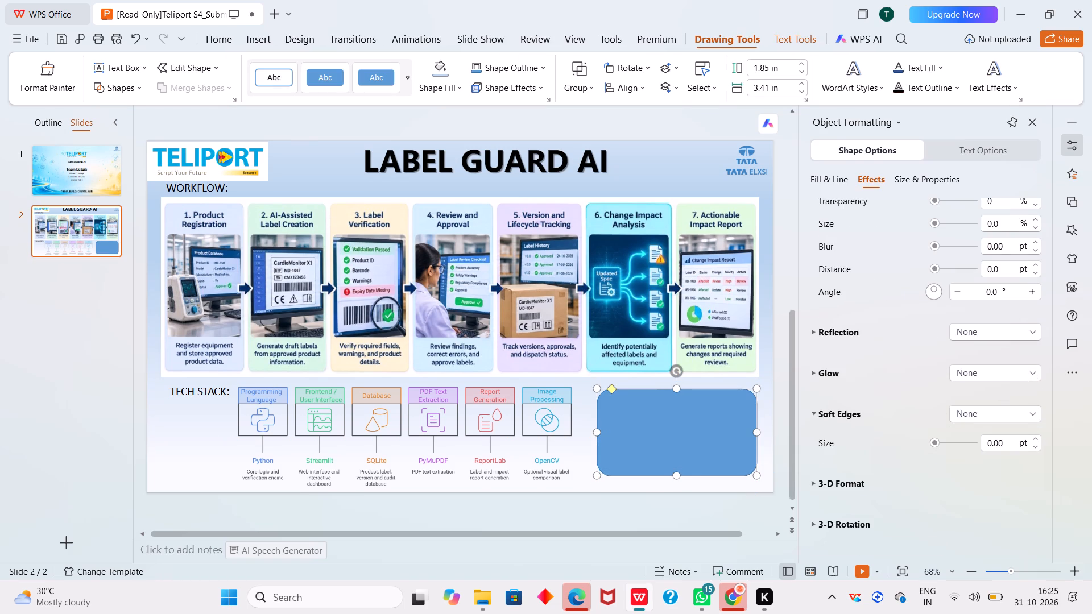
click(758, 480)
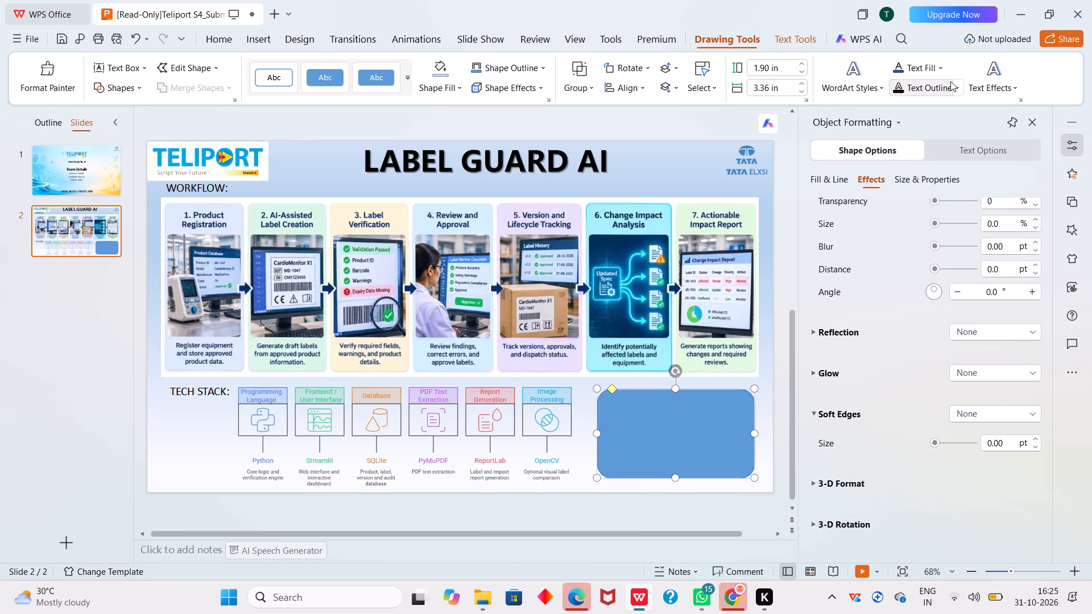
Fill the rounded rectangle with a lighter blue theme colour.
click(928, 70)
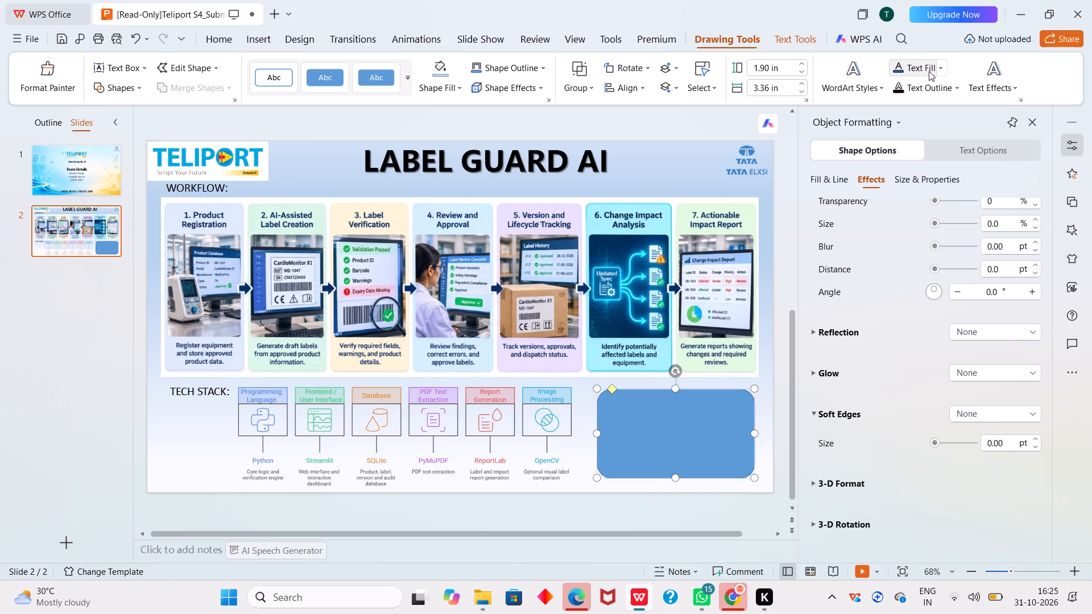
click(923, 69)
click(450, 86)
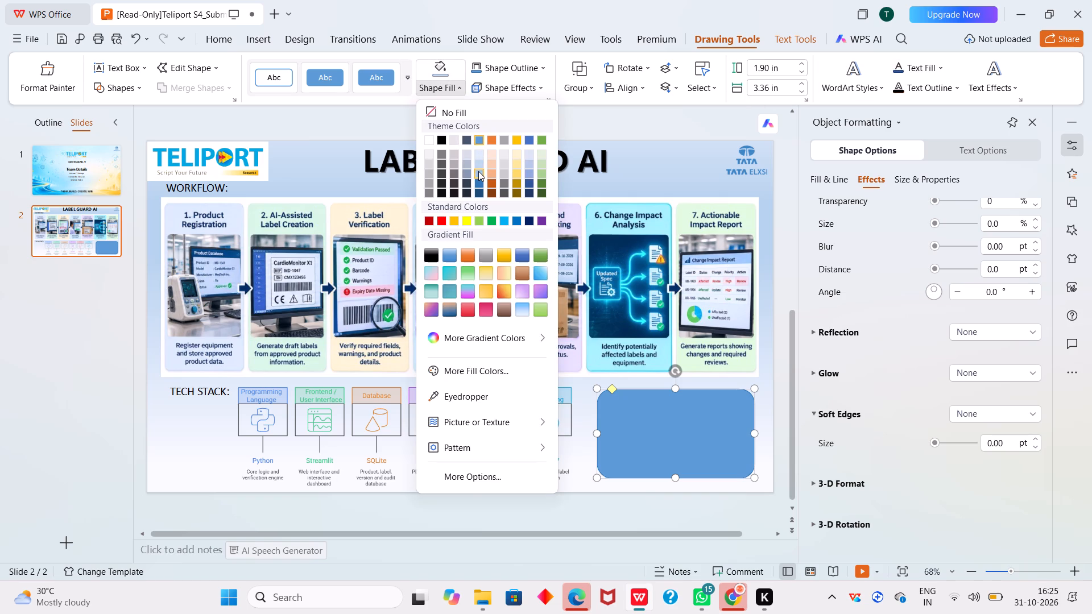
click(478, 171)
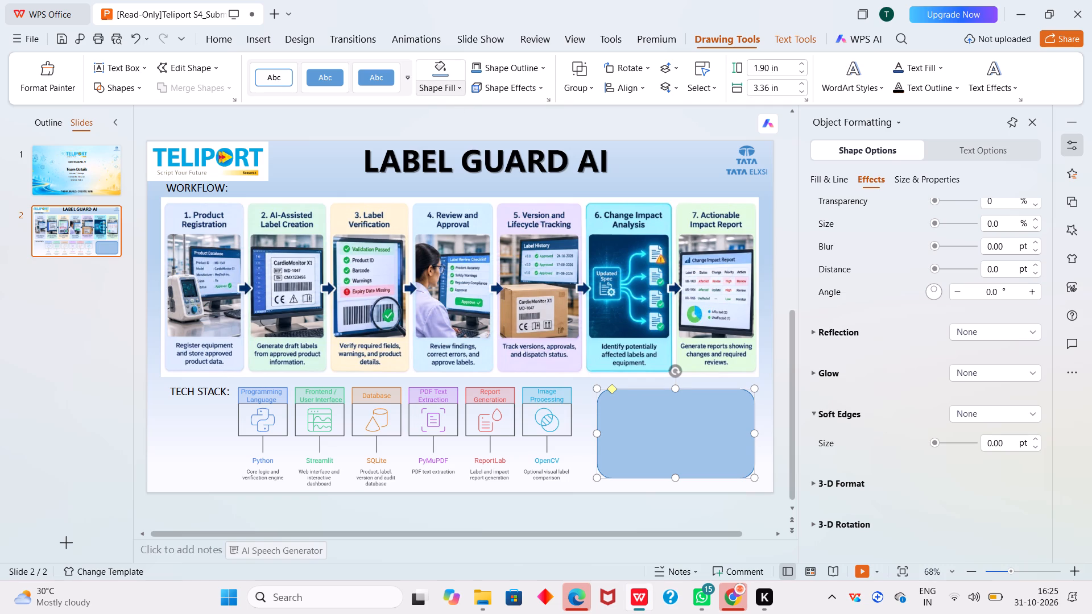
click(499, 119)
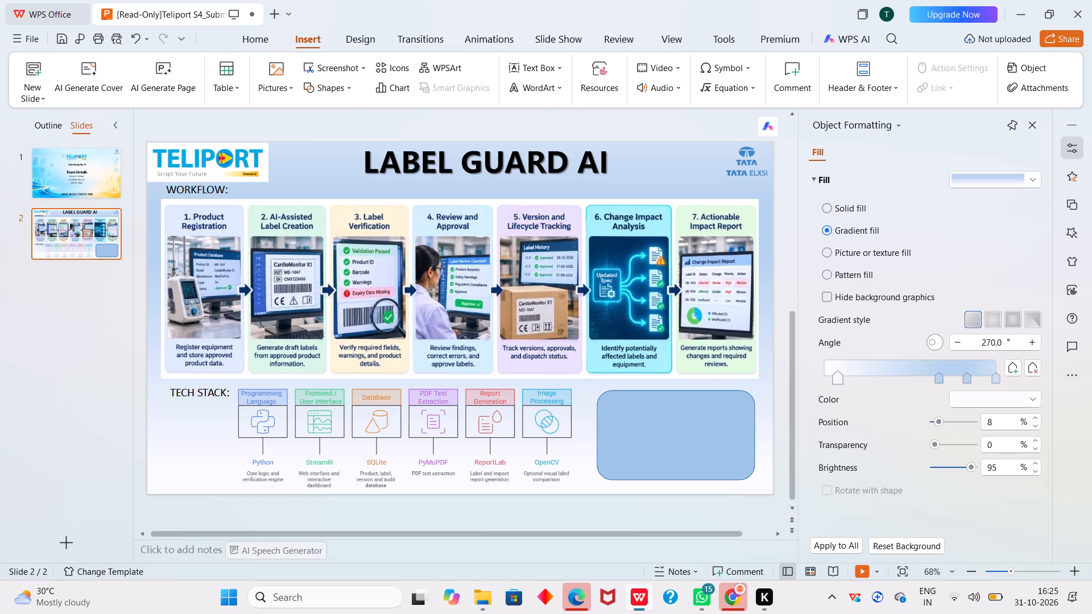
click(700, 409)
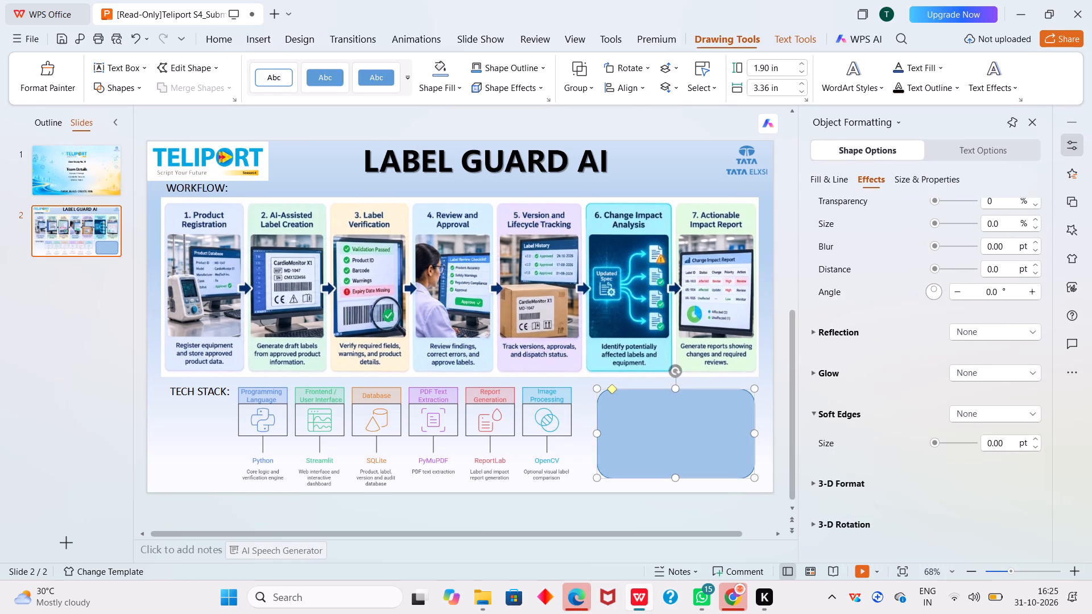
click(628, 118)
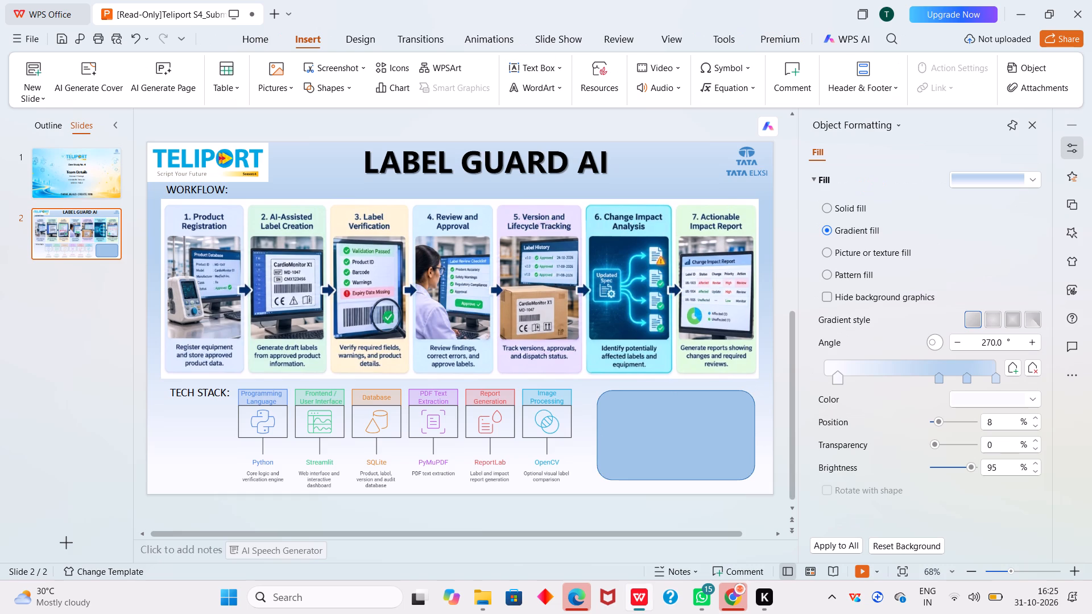
Crop the tech stack picture from its bottom edge to about 1.82 in high, removing the descriptions under the tool names.
click(453, 433)
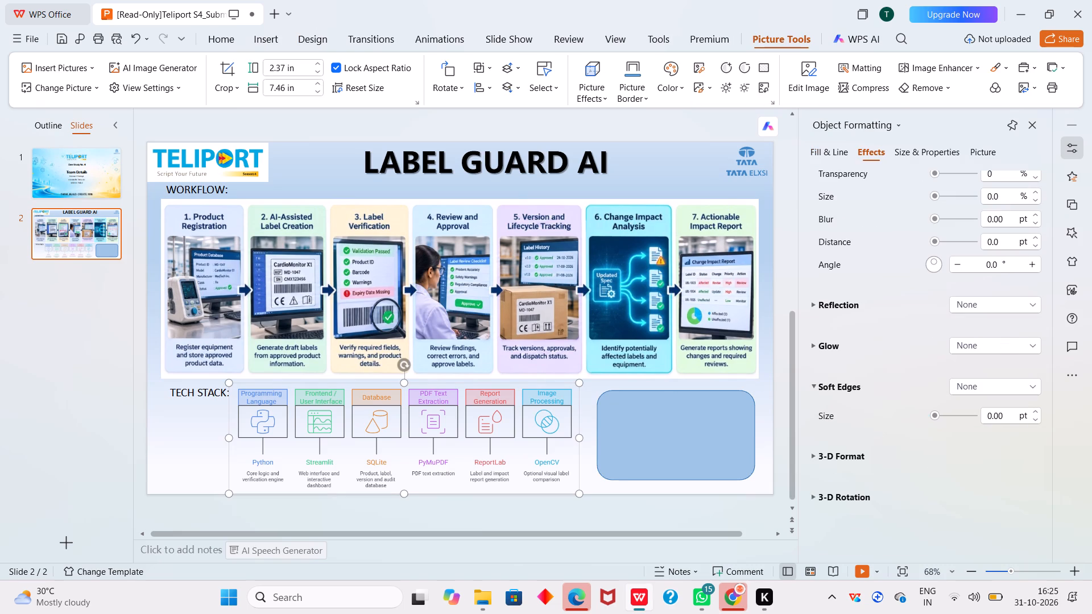
double_click(441, 456)
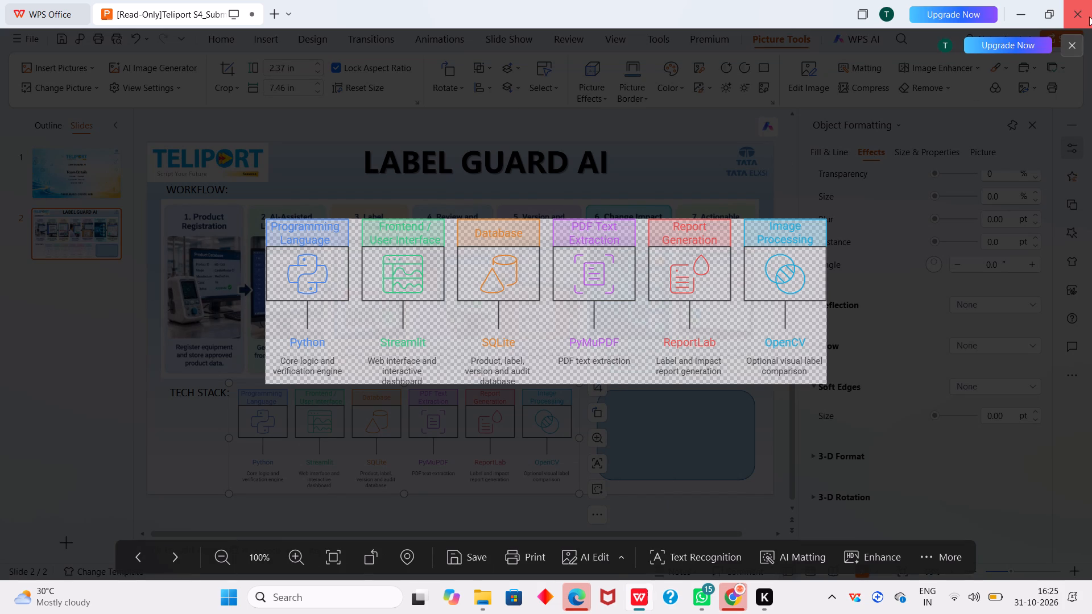
click(1069, 49)
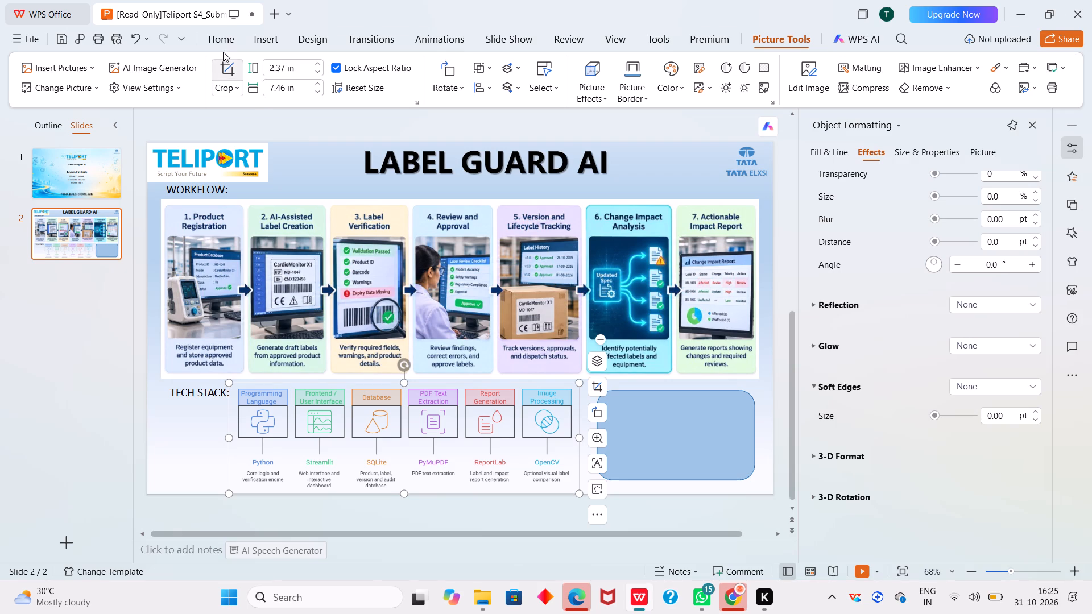
click(227, 71)
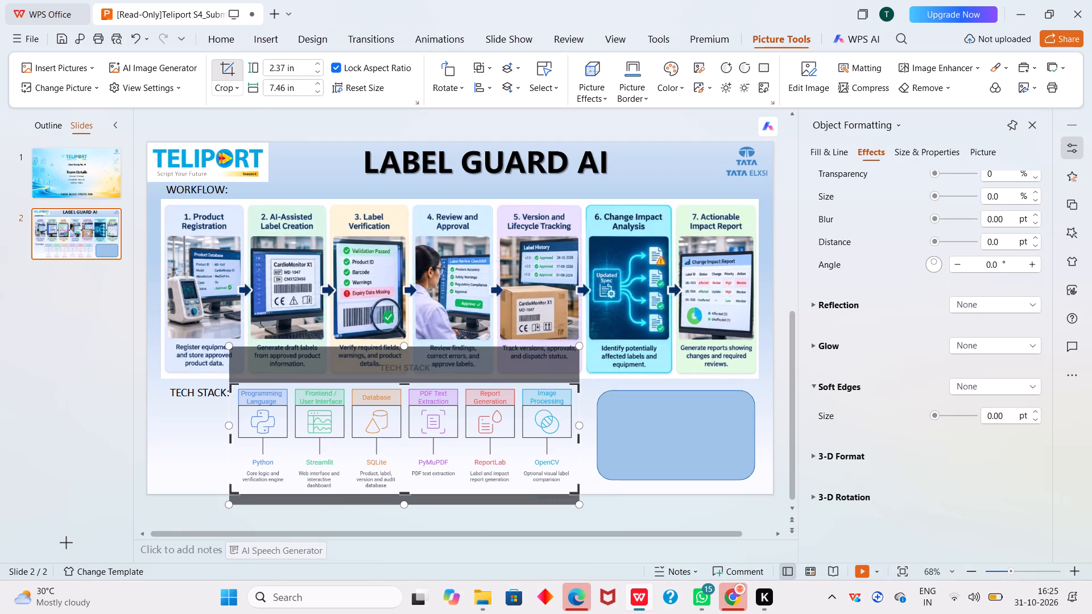
drag(406, 493, 409, 472)
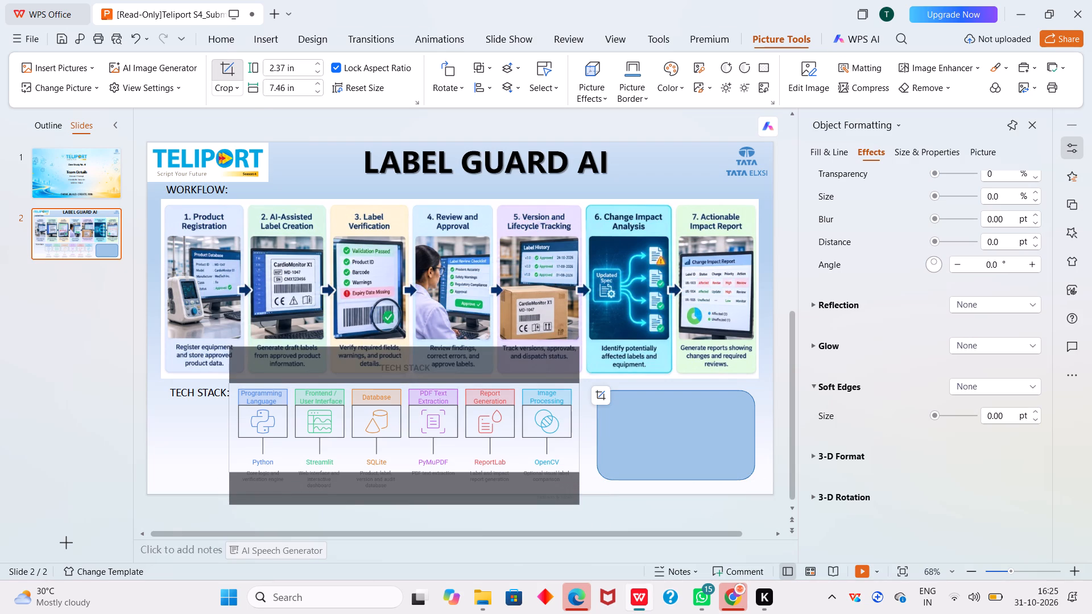
drag(409, 472, 410, 469)
drag(410, 469, 407, 467)
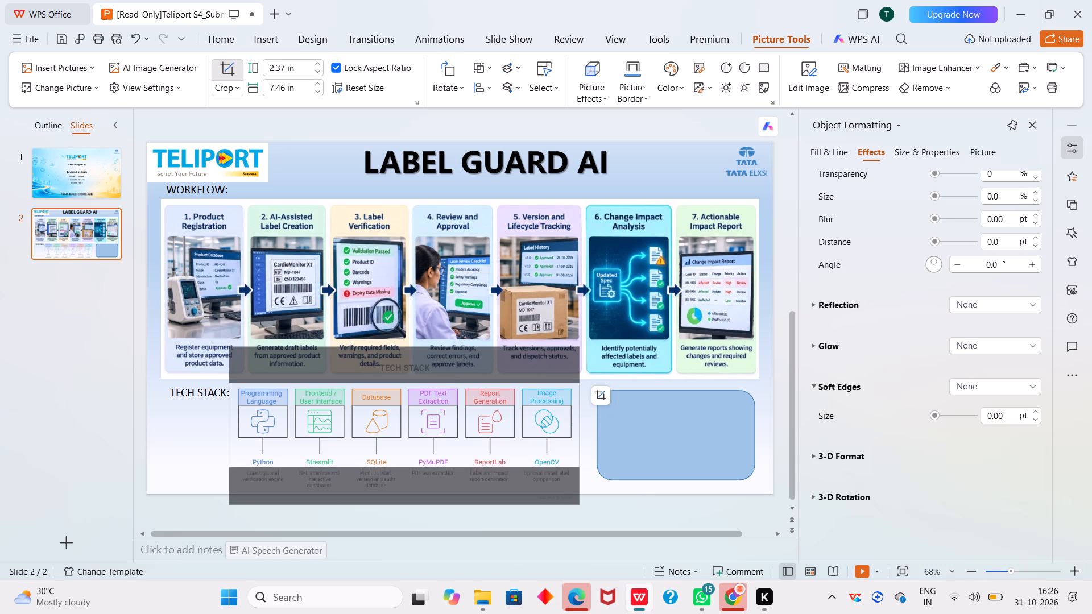
drag(407, 467, 408, 469)
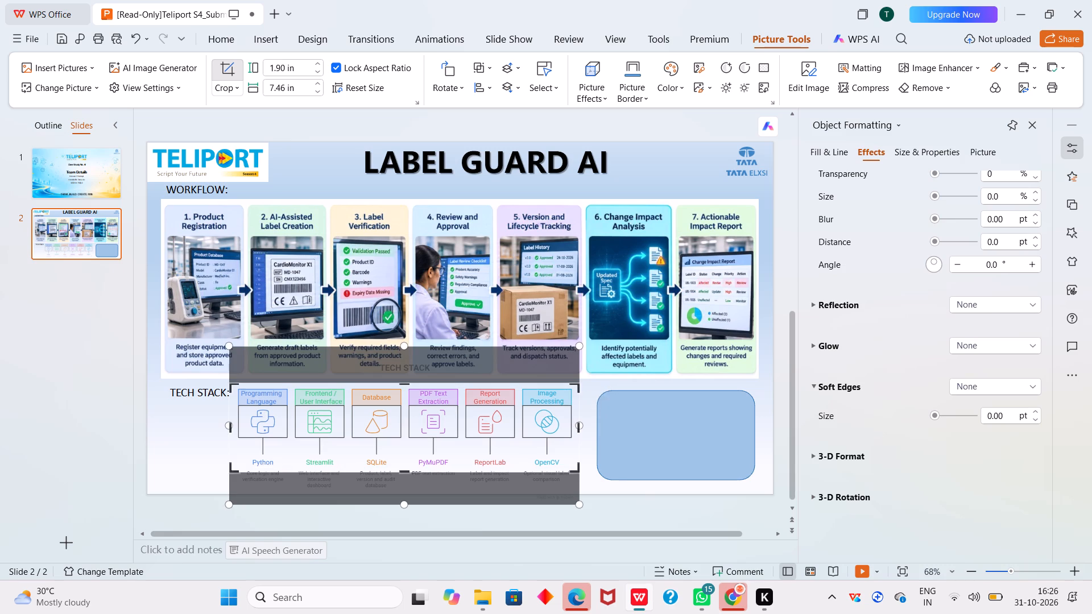
click(406, 472)
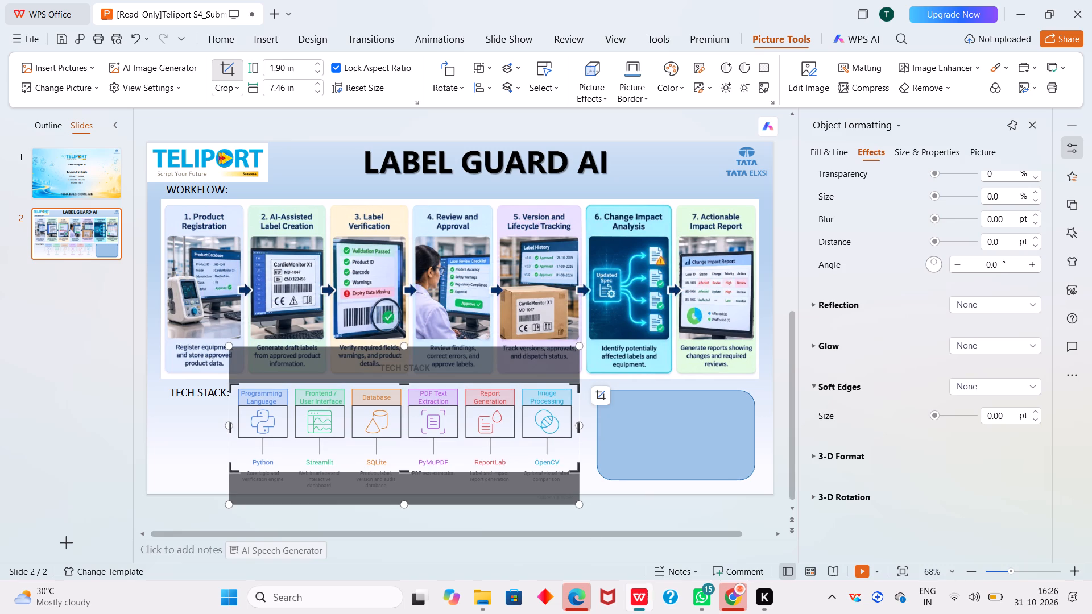
click(403, 472)
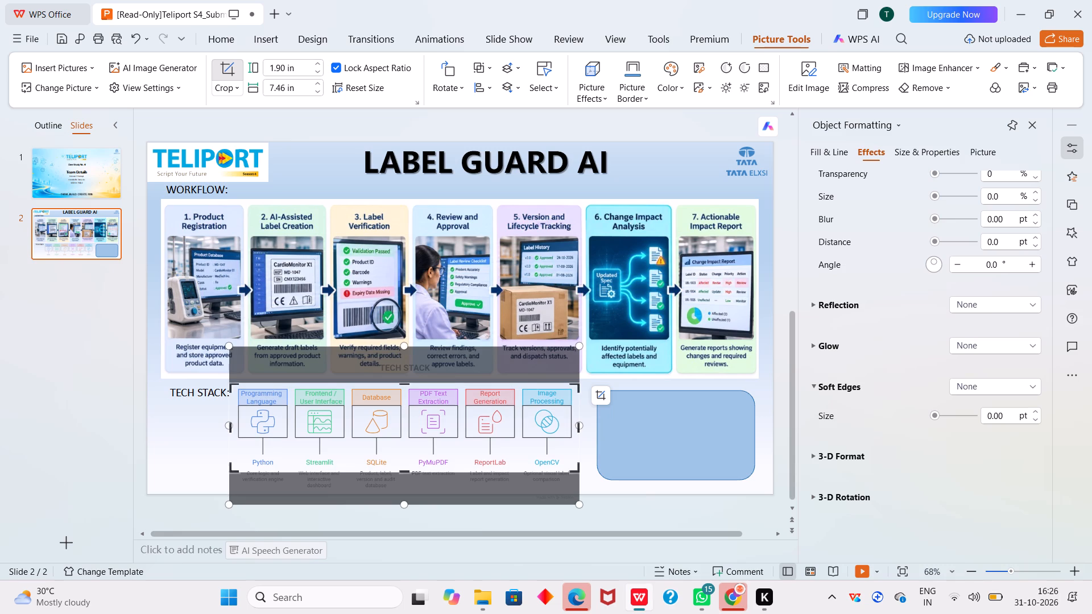
click(403, 470)
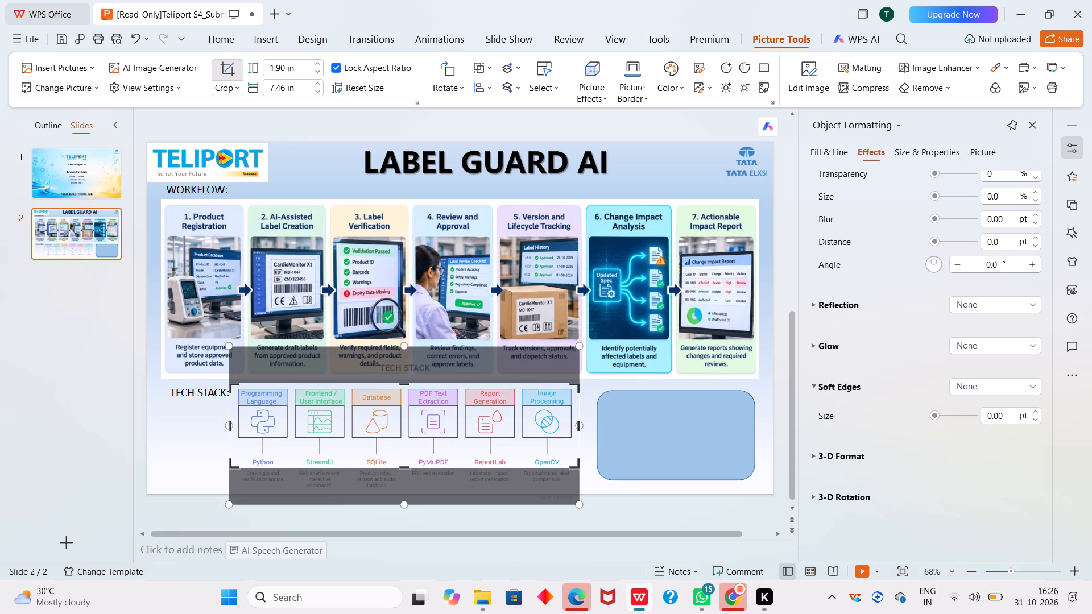
click(659, 522)
Enlarge the cropped tech stack picture from its lower-right corner to about 2.25 in high and 9.20 in wide.
click(501, 441)
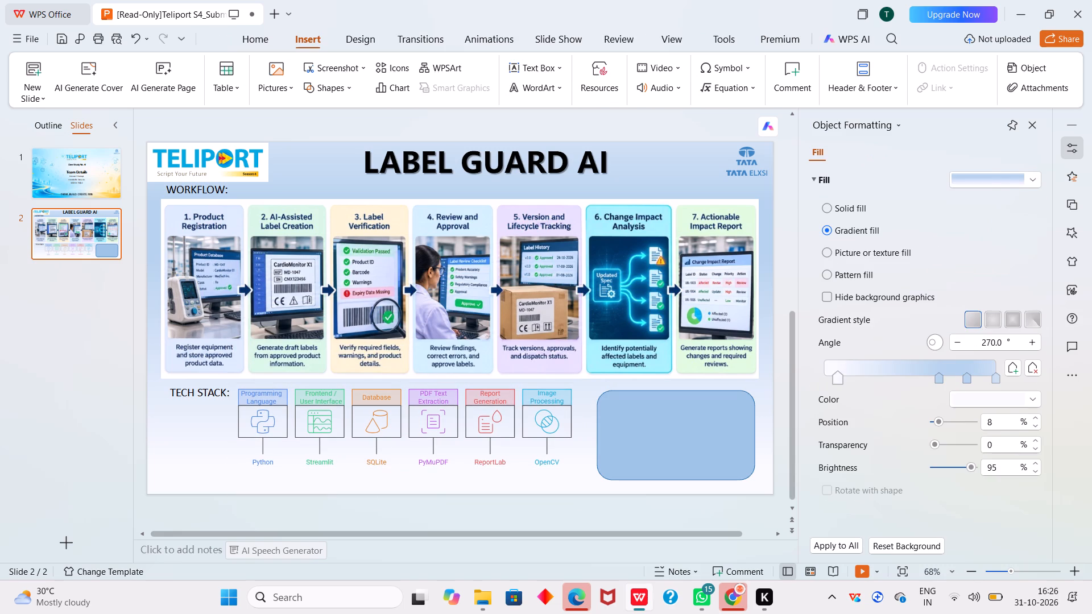
drag(578, 468, 589, 481)
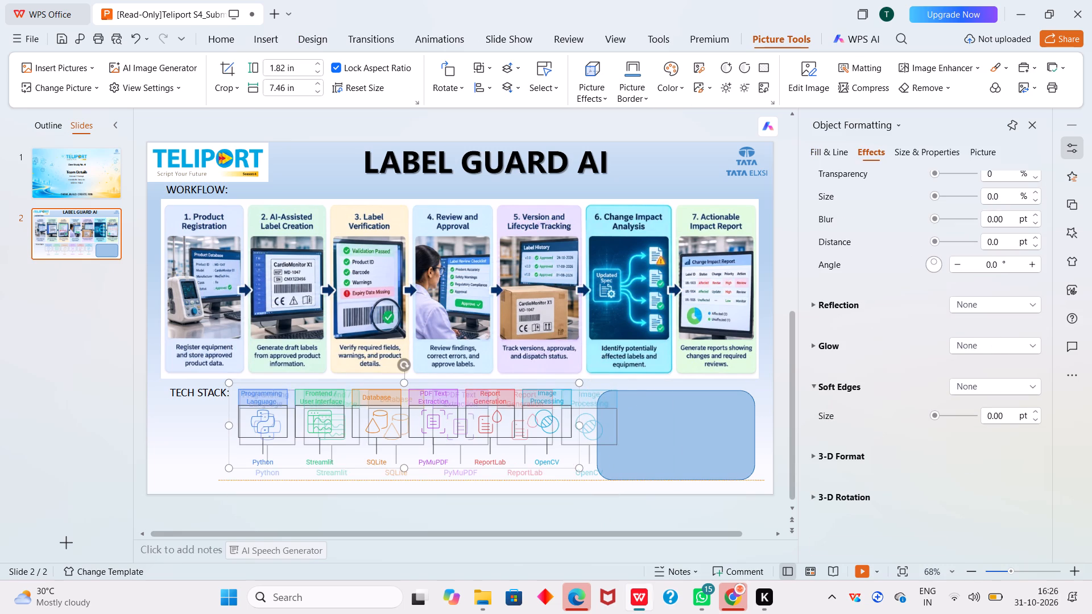
drag(589, 481, 589, 482)
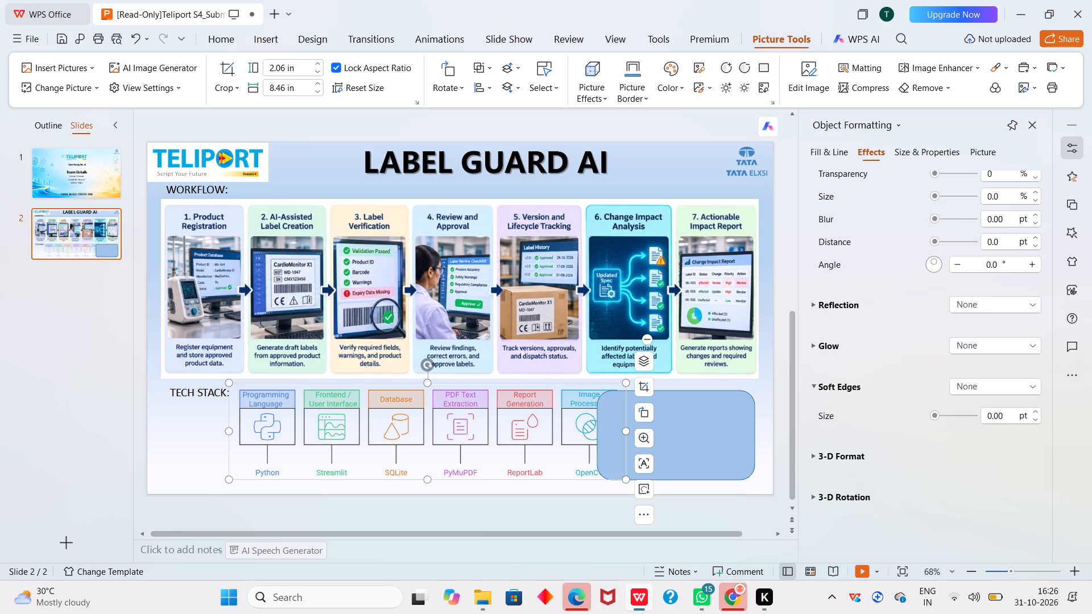
drag(624, 478, 636, 484)
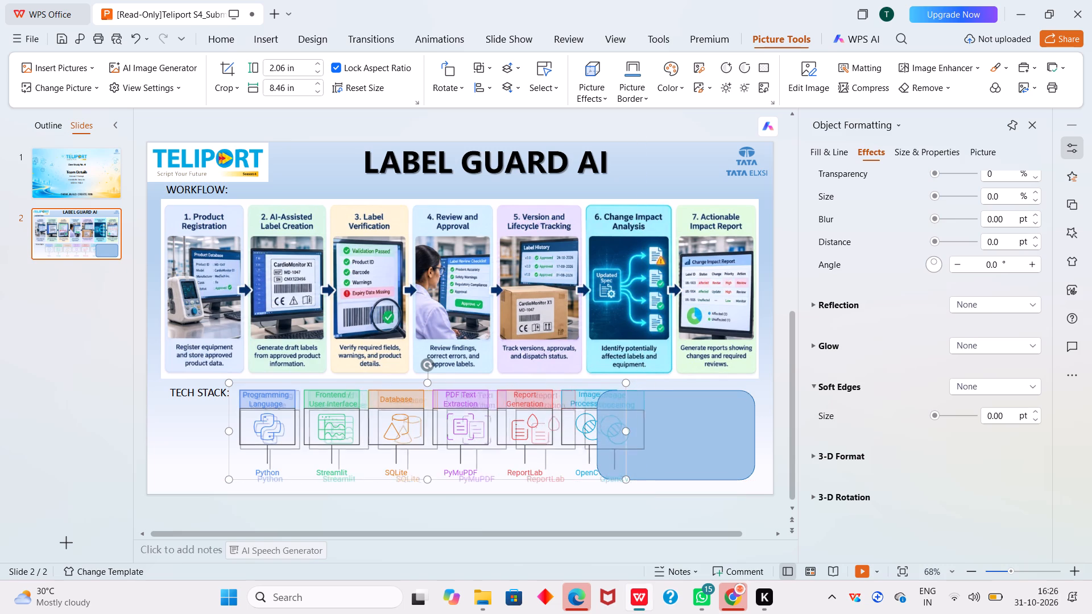
drag(636, 484, 638, 486)
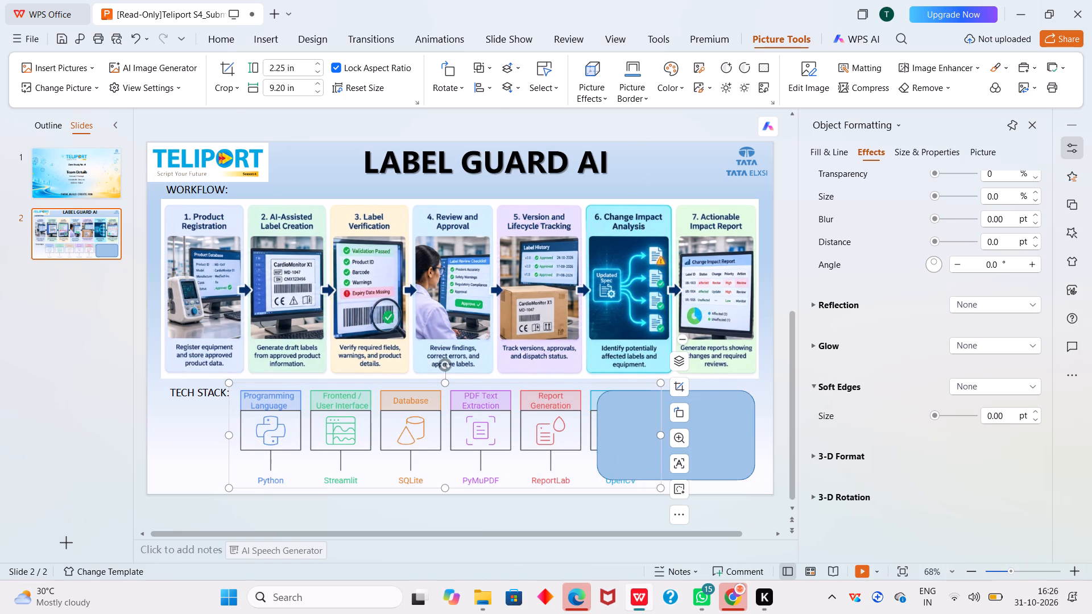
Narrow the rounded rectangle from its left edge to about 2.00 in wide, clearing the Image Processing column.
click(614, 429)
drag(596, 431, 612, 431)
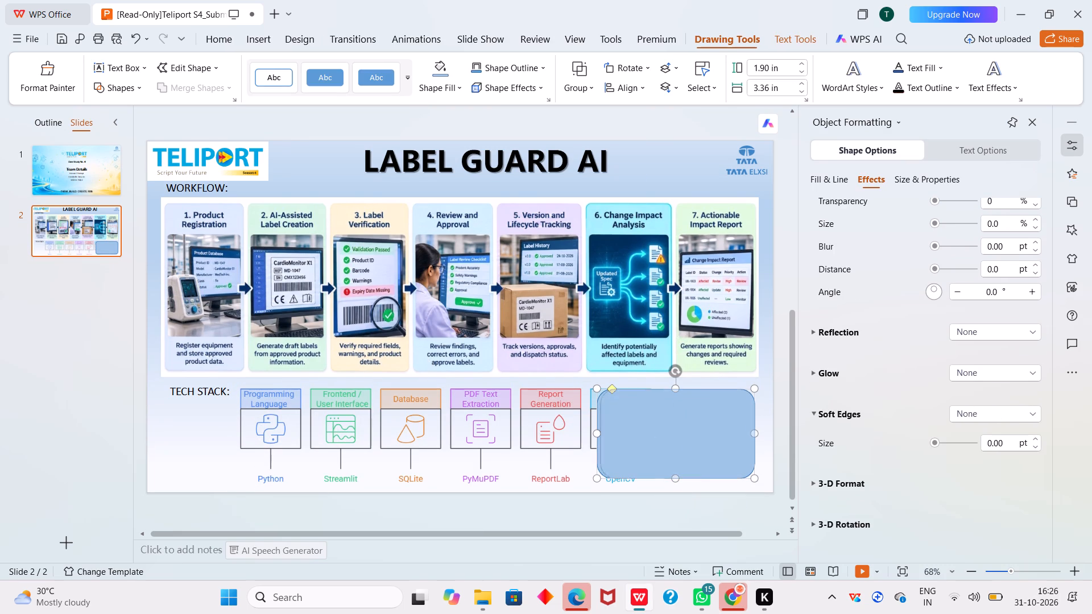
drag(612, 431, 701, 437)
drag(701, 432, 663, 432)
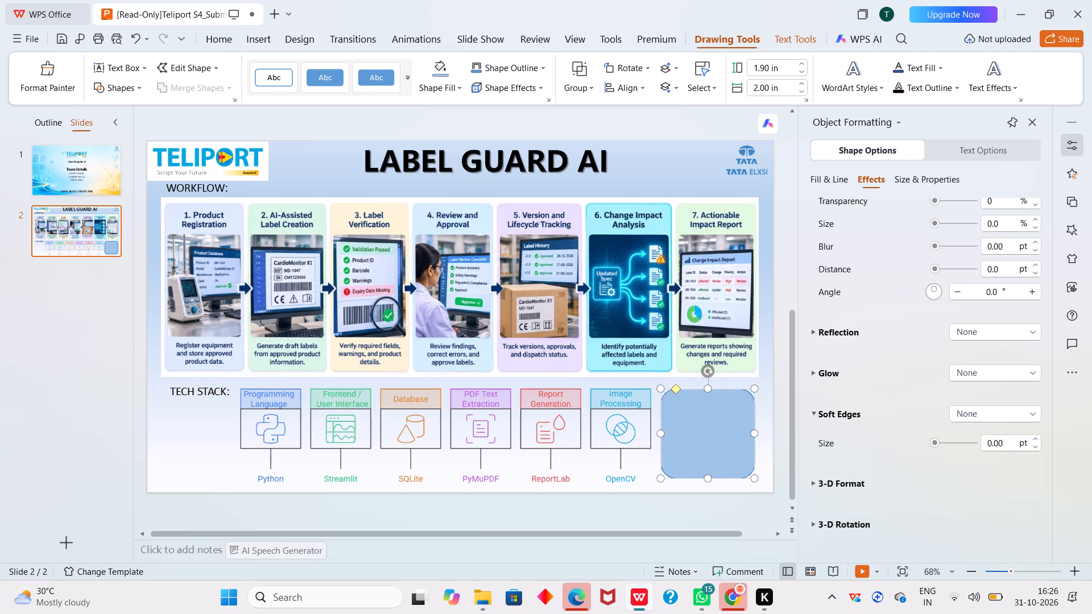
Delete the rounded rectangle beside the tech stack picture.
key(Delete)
Shift the tech stack picture right, away from the "TECH STACK:" label, and enlarge it slightly from its upper-left corner.
click(585, 442)
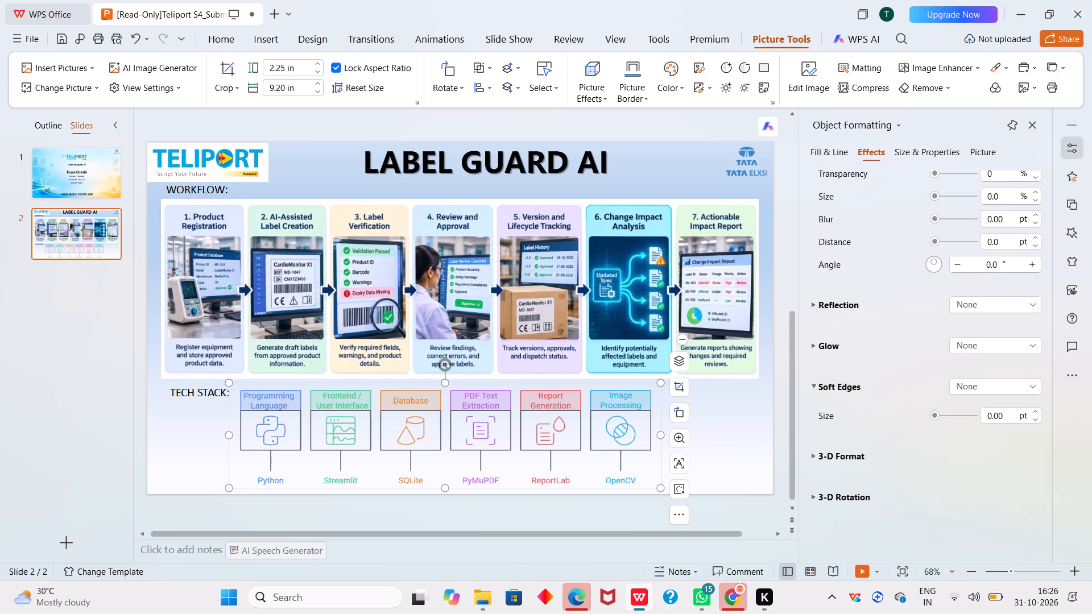
drag(585, 442, 602, 449)
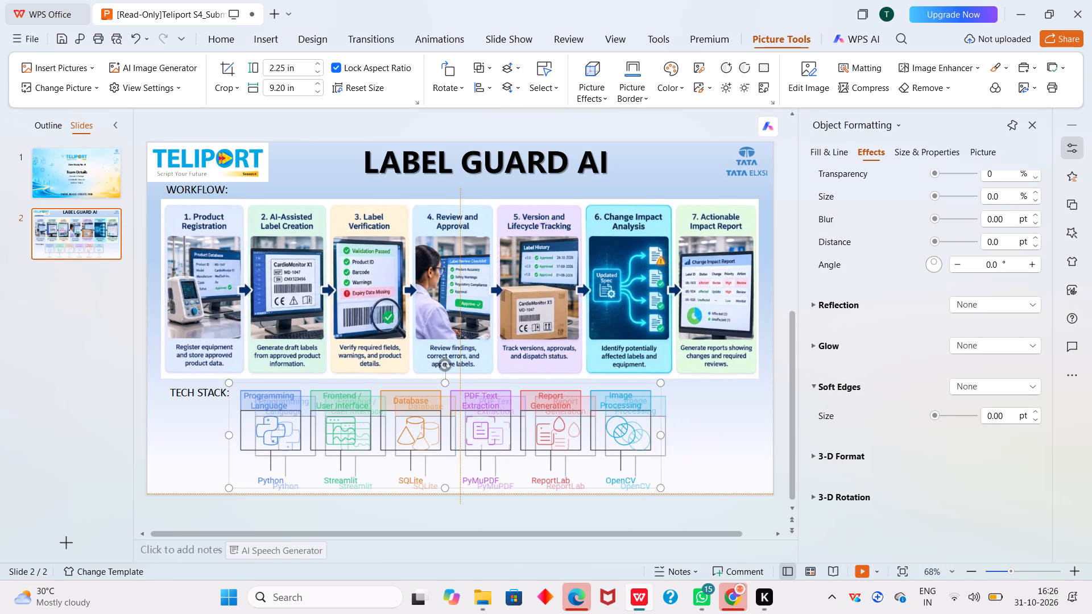
drag(602, 449, 626, 442)
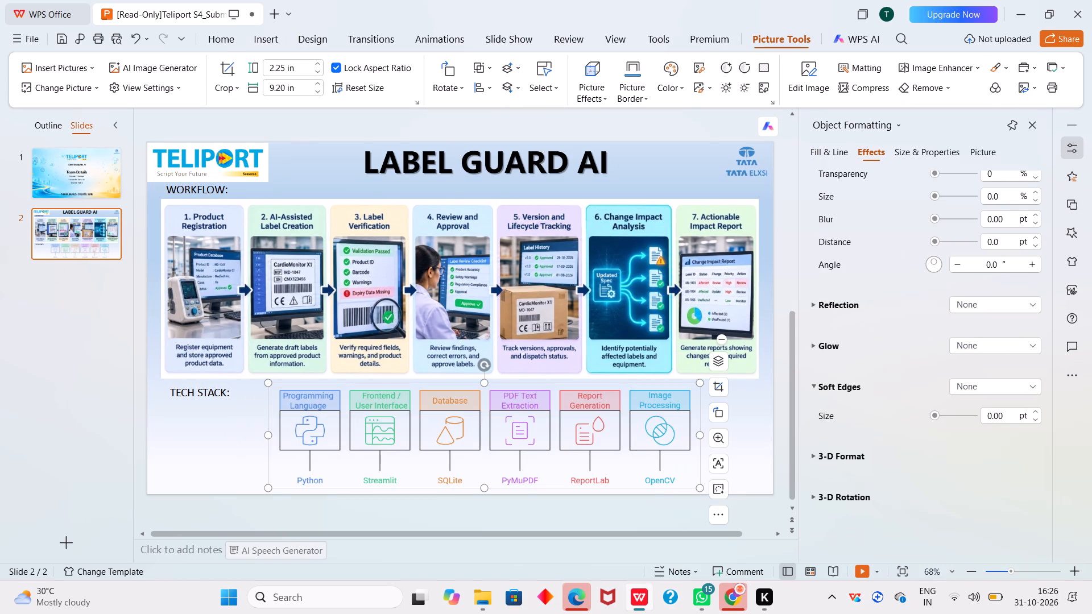
drag(271, 382, 259, 376)
Set the "TECH STACK:" label's font size to 20.
click(193, 396)
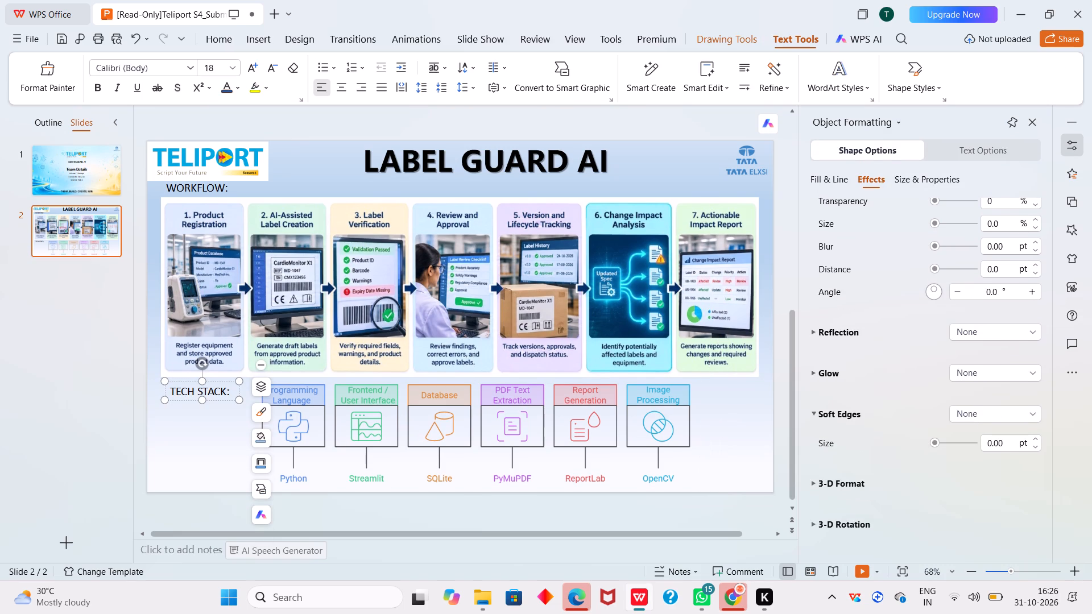
key(ctrl+a)
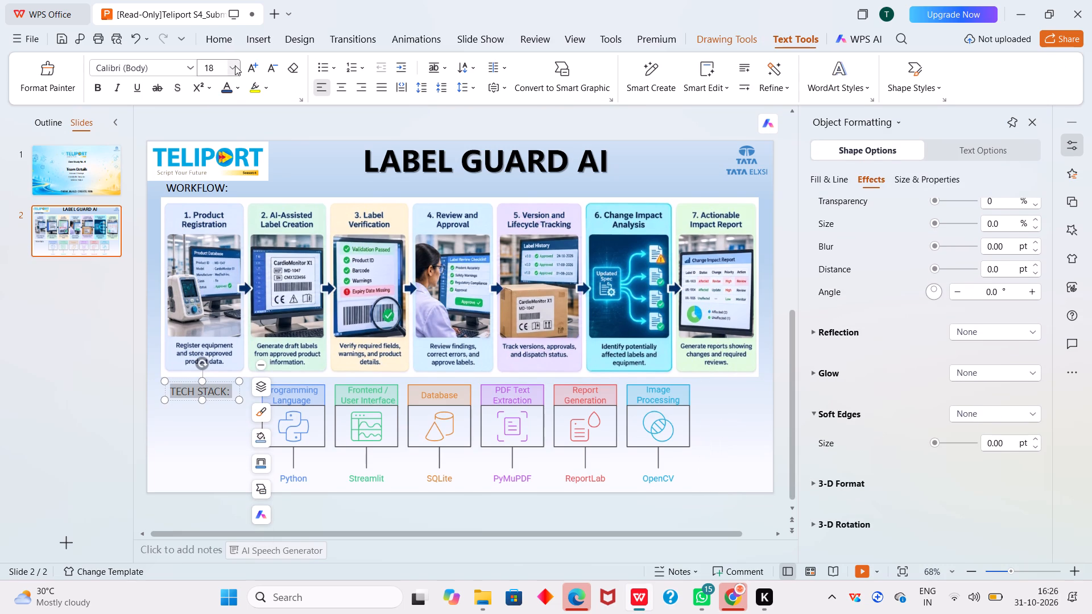
drag(235, 65, 219, 119)
click(219, 119)
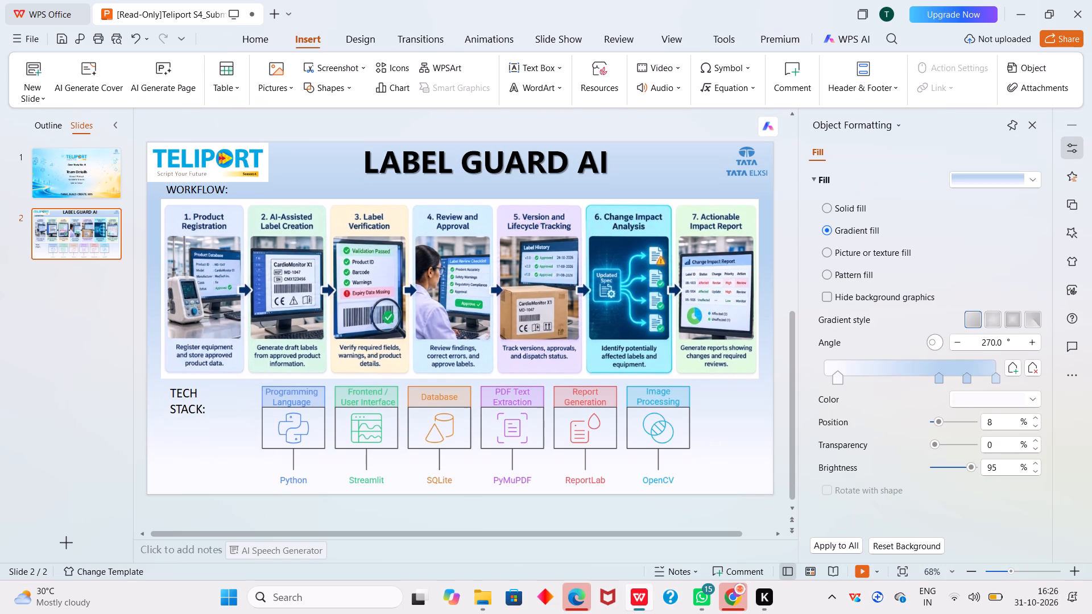
Widen the "TECH STACK:" text box so the label fits on one line, and shift it left to align with "WORKFLOW:".
click(212, 412)
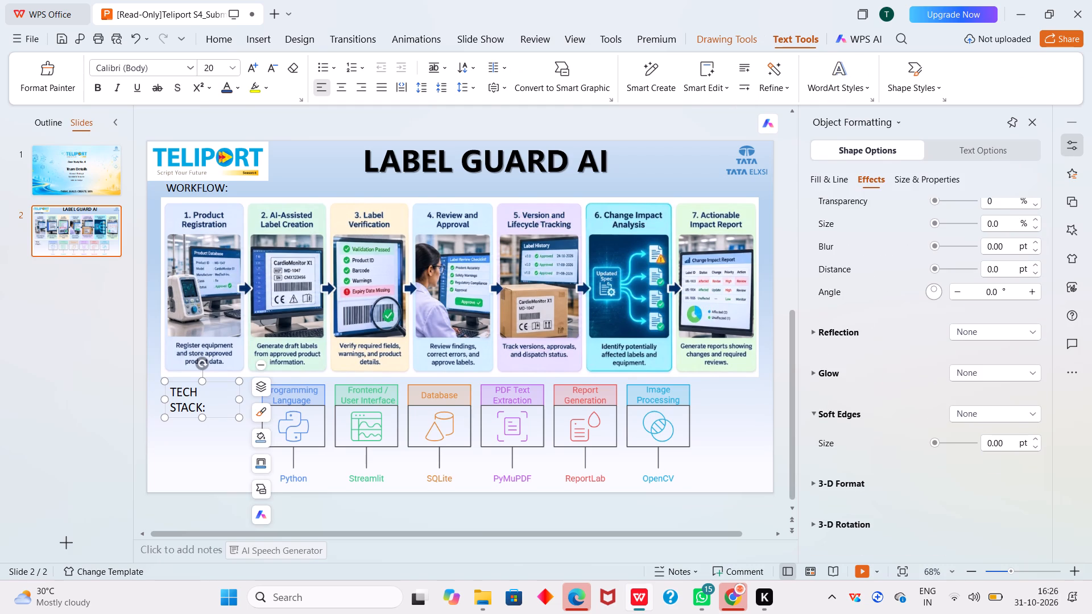
drag(240, 400, 266, 399)
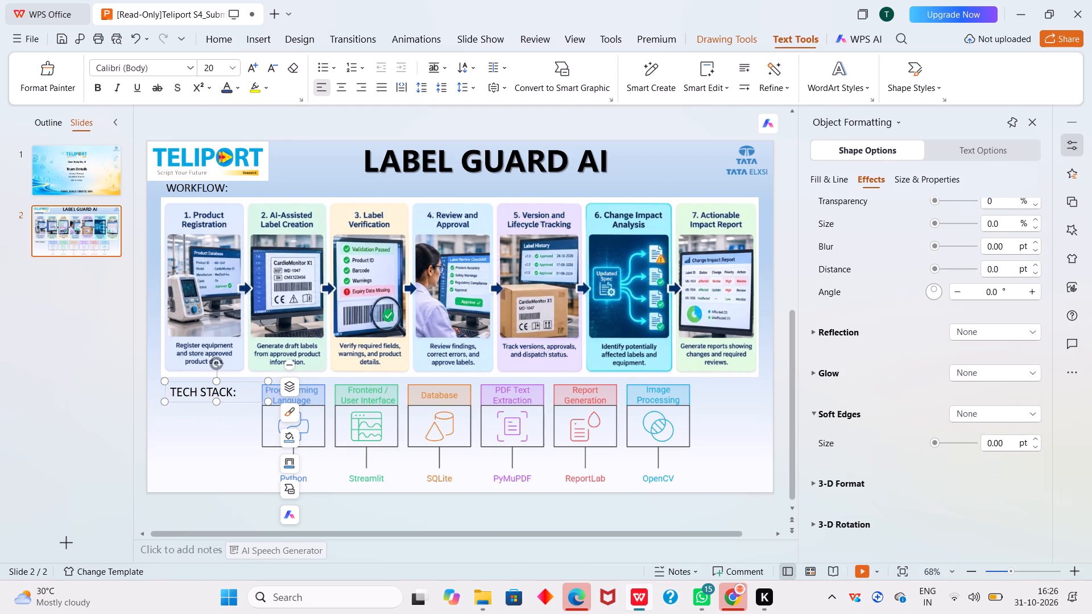
click(242, 387)
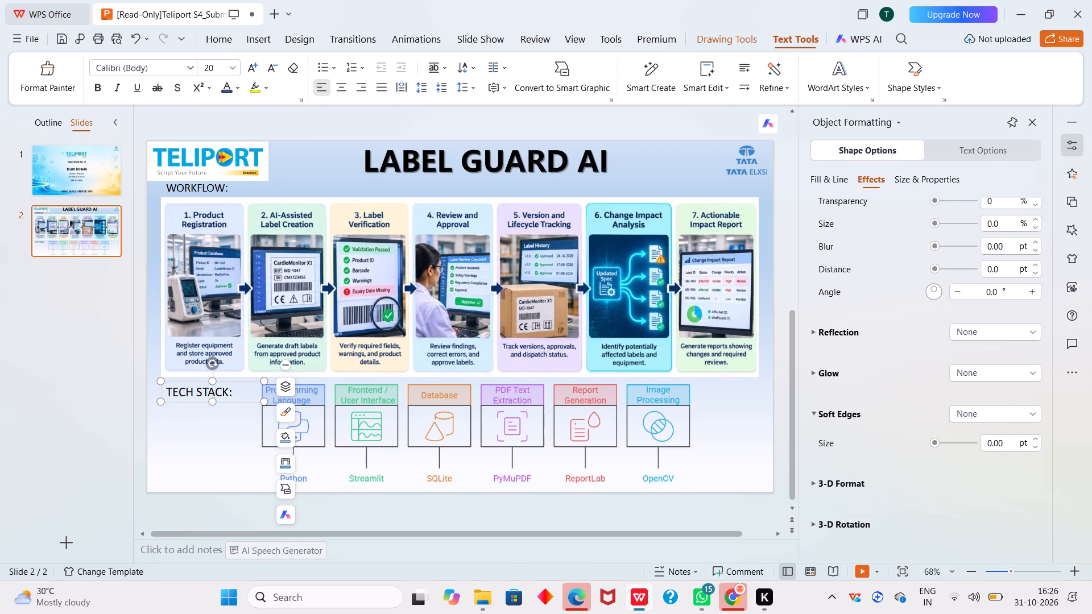
click(242, 386)
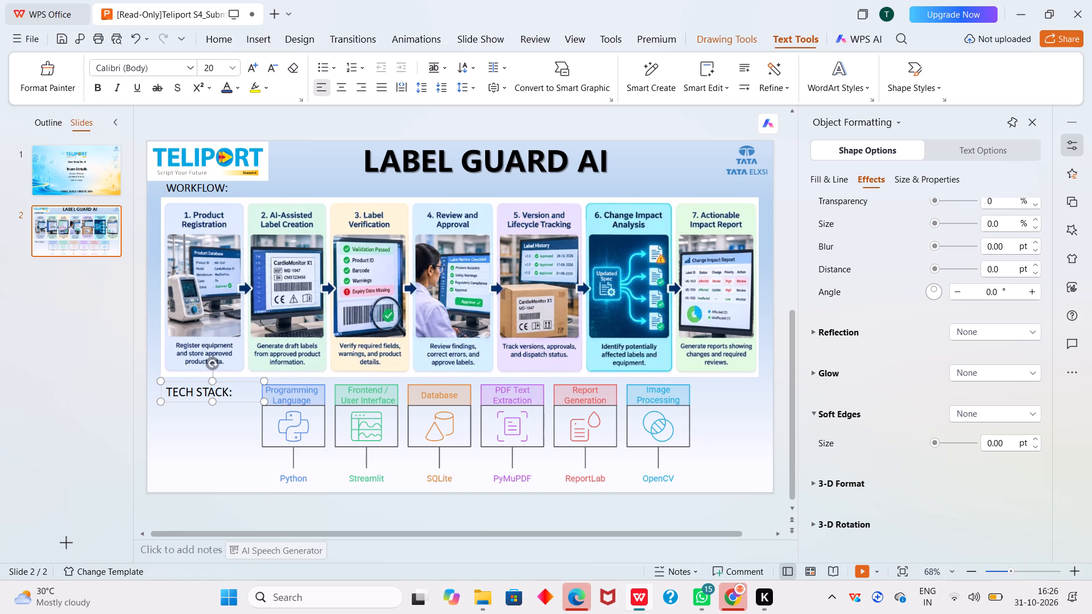
click(332, 164)
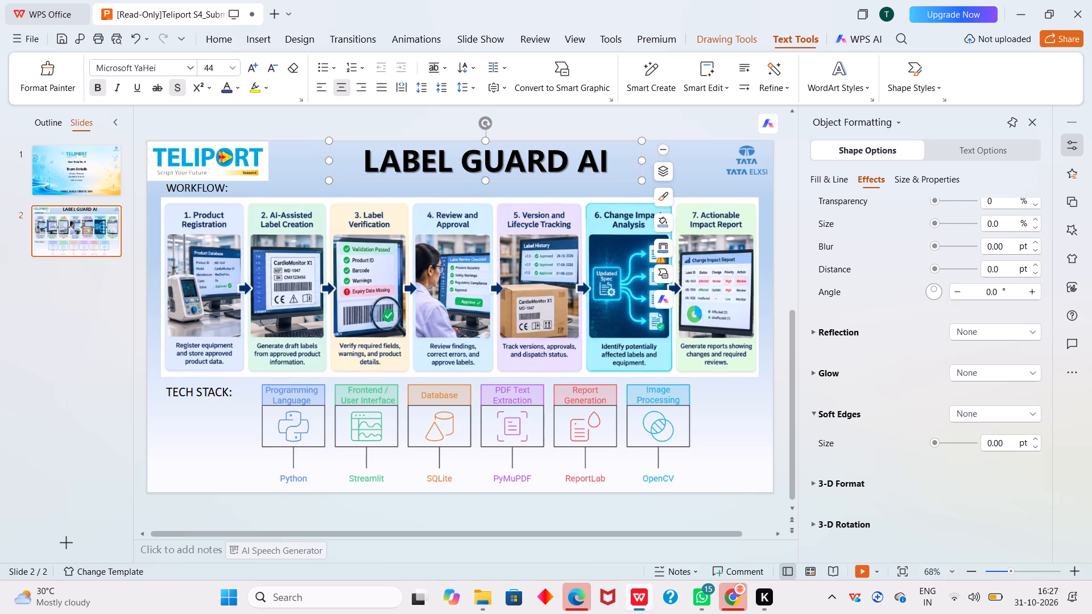
Set the "WORKFLOW:" label's font size to 20 and widen its text box so the label fits on one line.
double_click(218, 184)
key(ctrl+a)
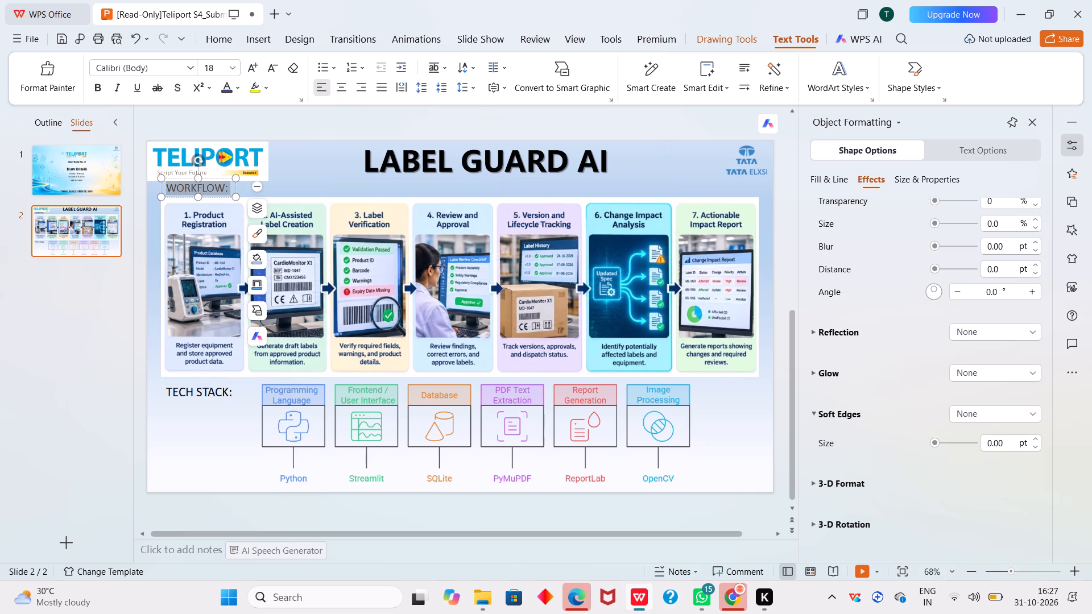
click(238, 63)
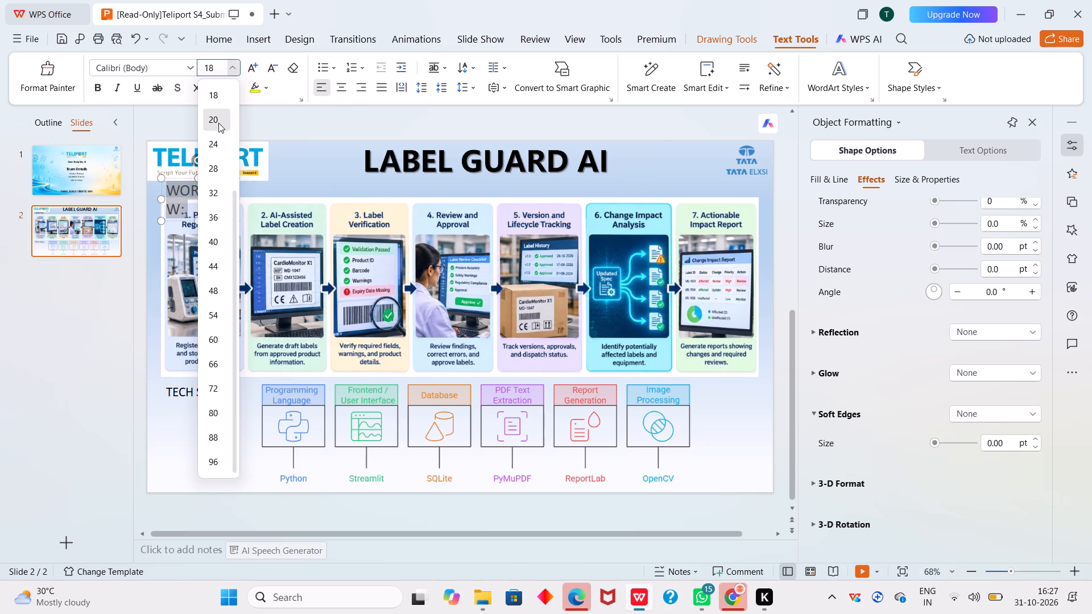
click(218, 122)
drag(236, 197, 248, 195)
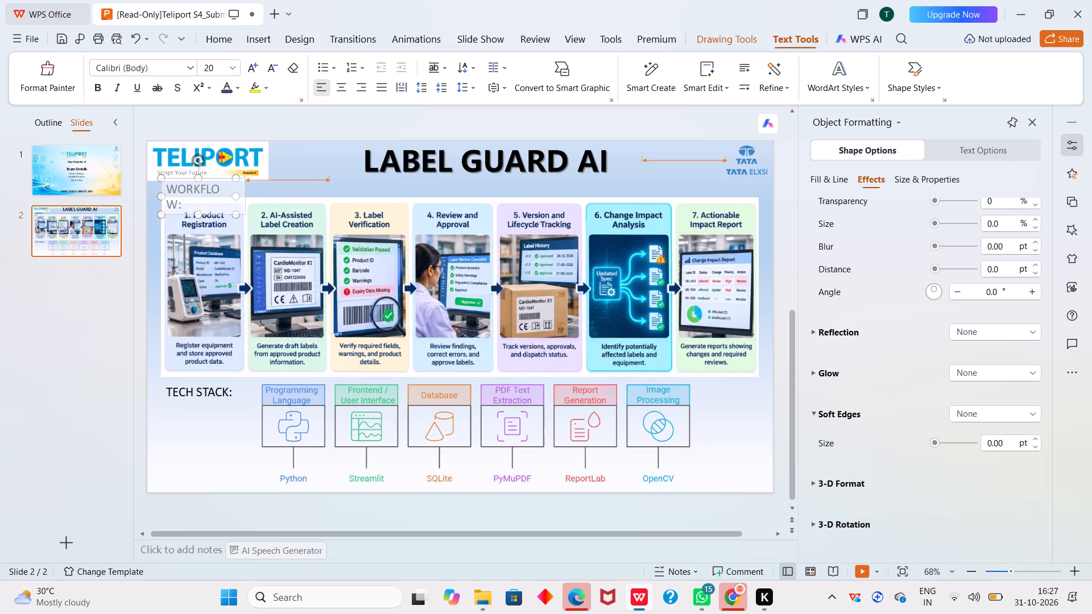
drag(248, 195, 251, 194)
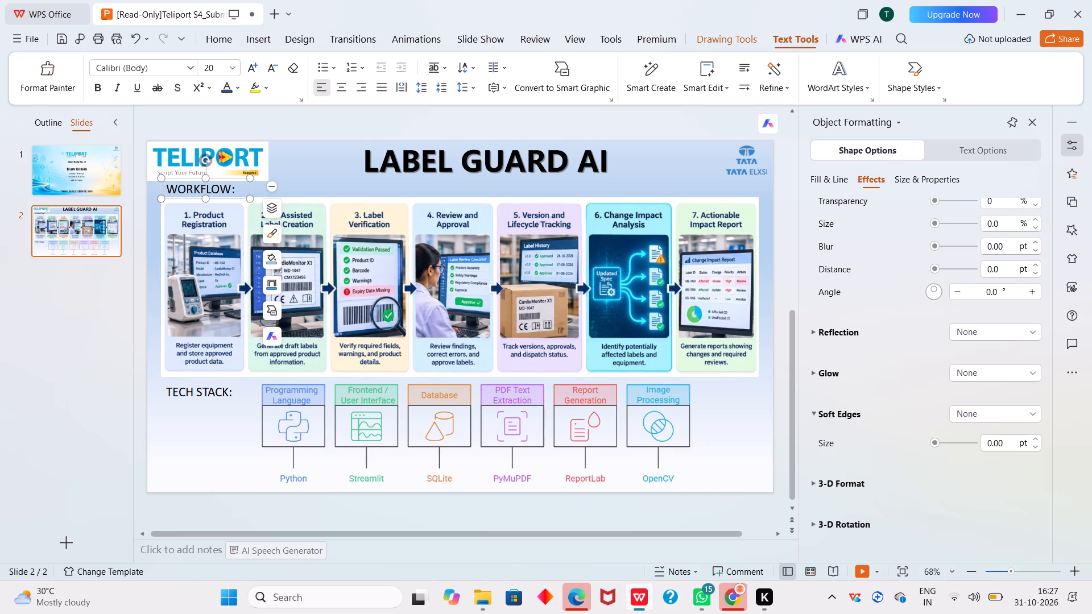
click(303, 125)
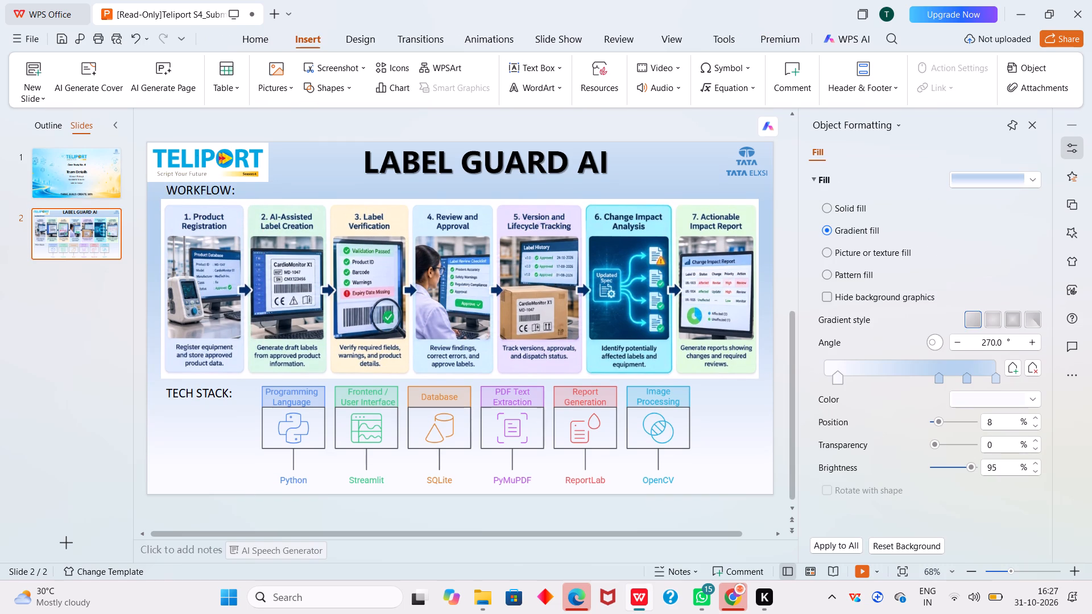
Insert a space before the colon in the "WORKFLOW:" label.
click(231, 193)
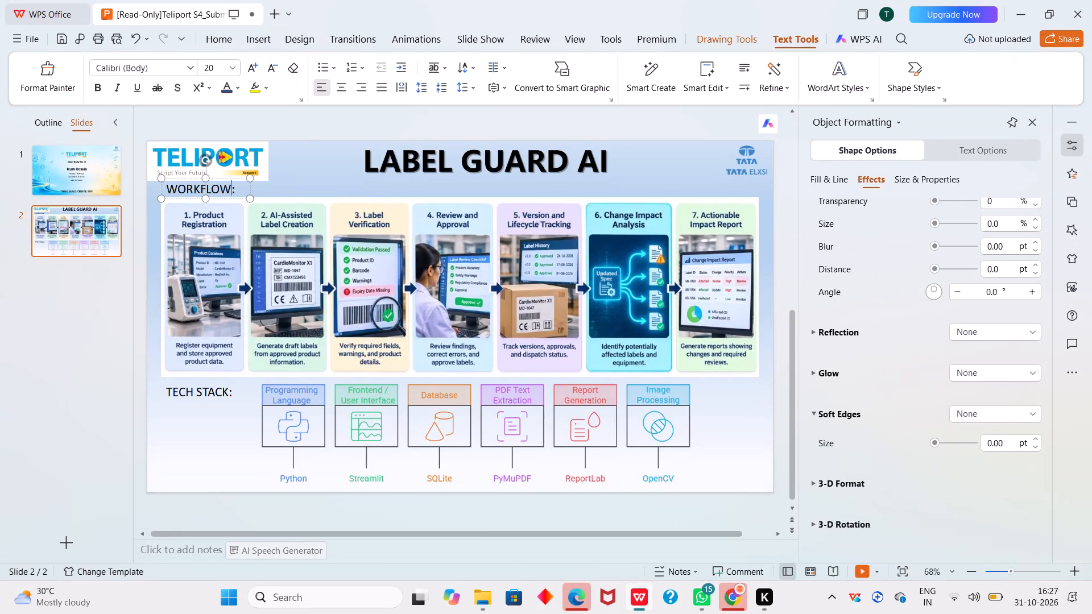
key(space)
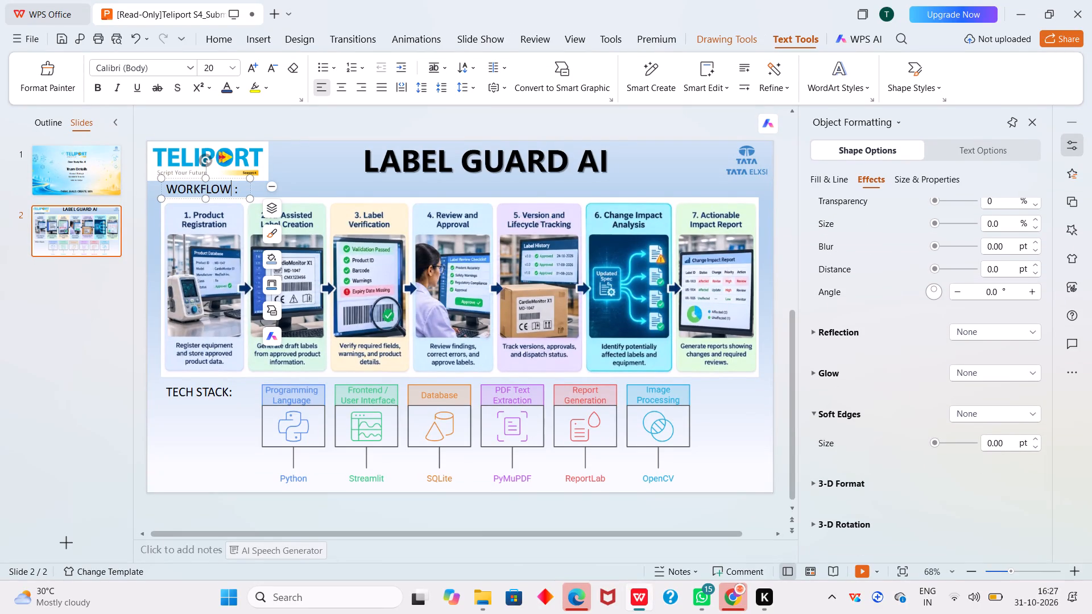
click(324, 127)
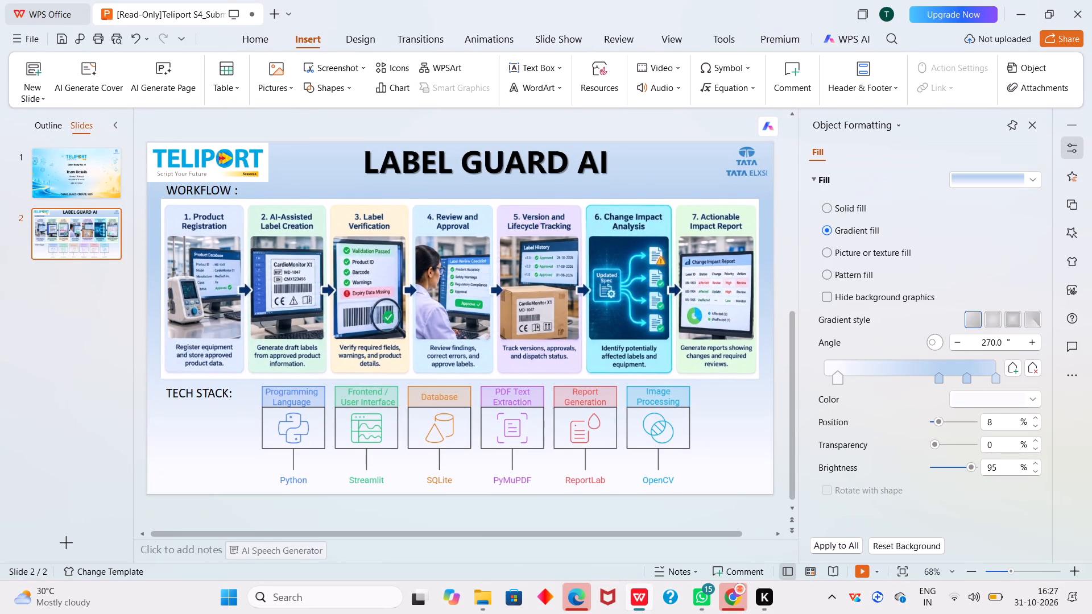
Move the "LABEL GUARD AI" title slightly down and to the right on the slide.
click(466, 162)
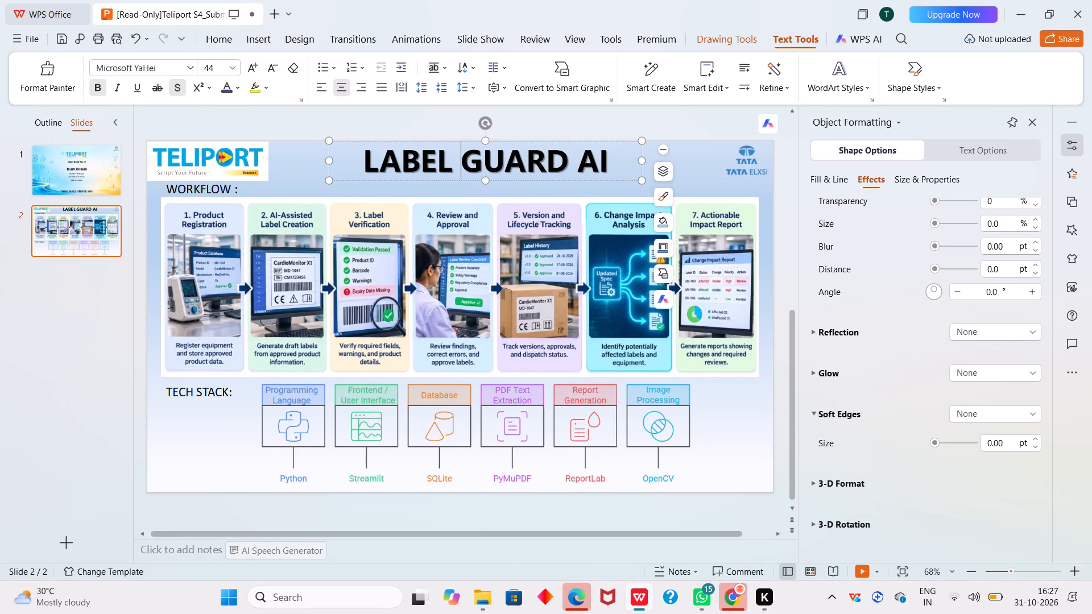
click(469, 143)
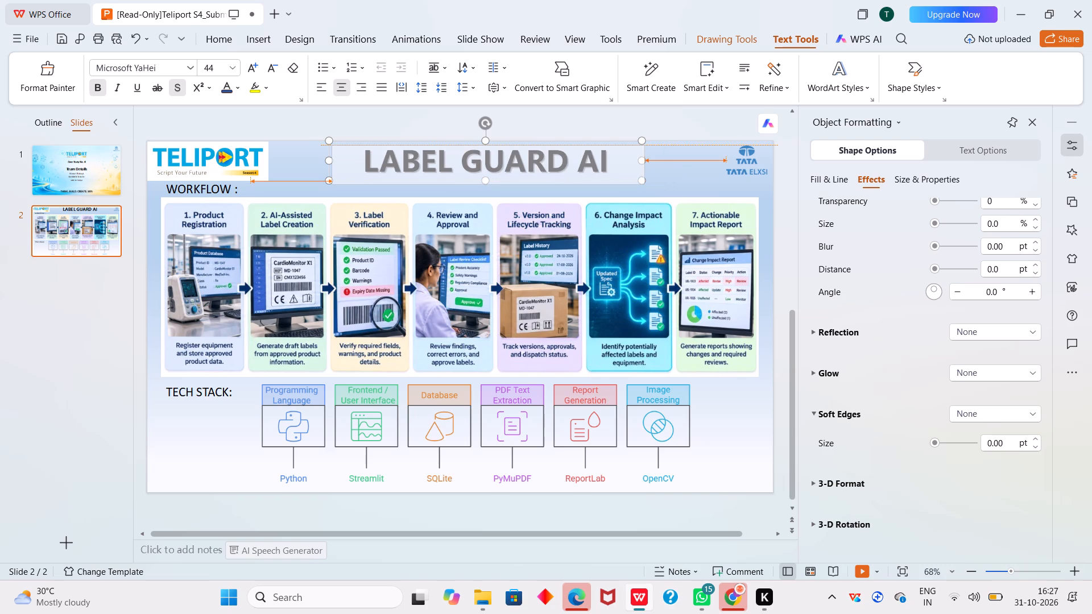
click(523, 121)
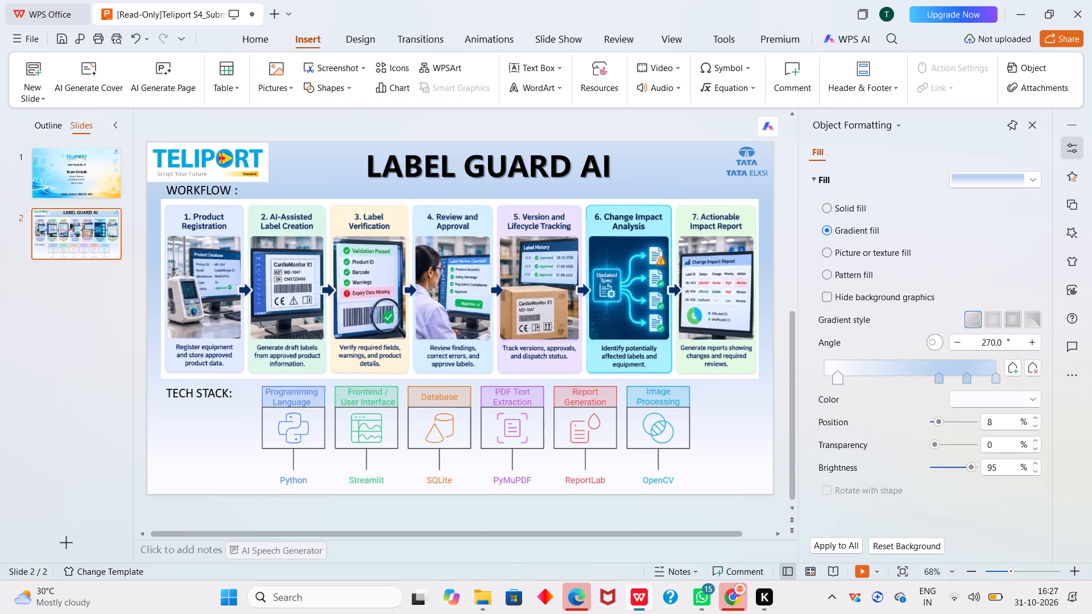
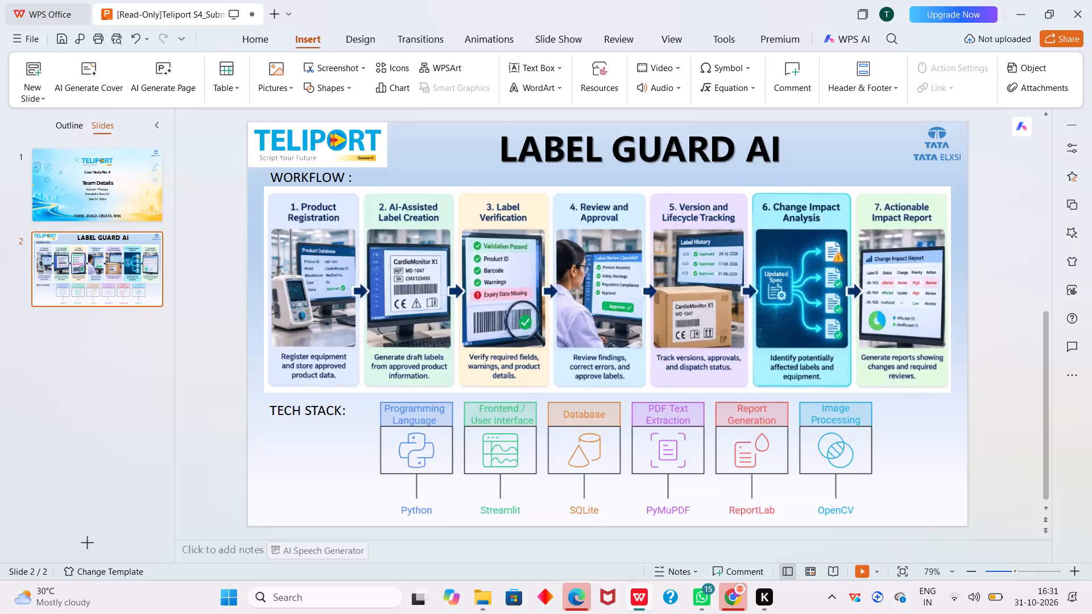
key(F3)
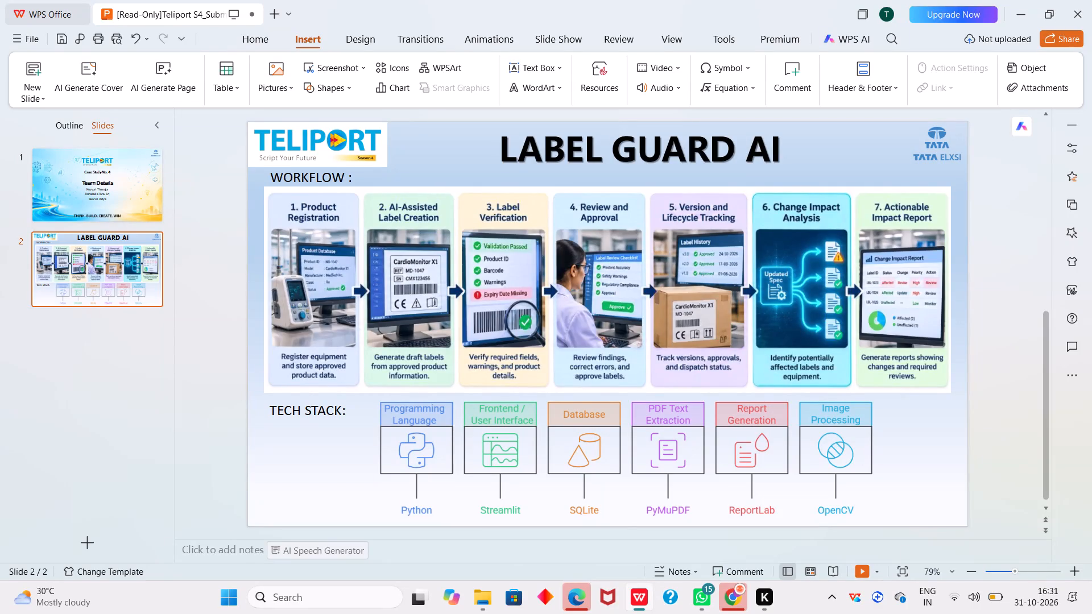
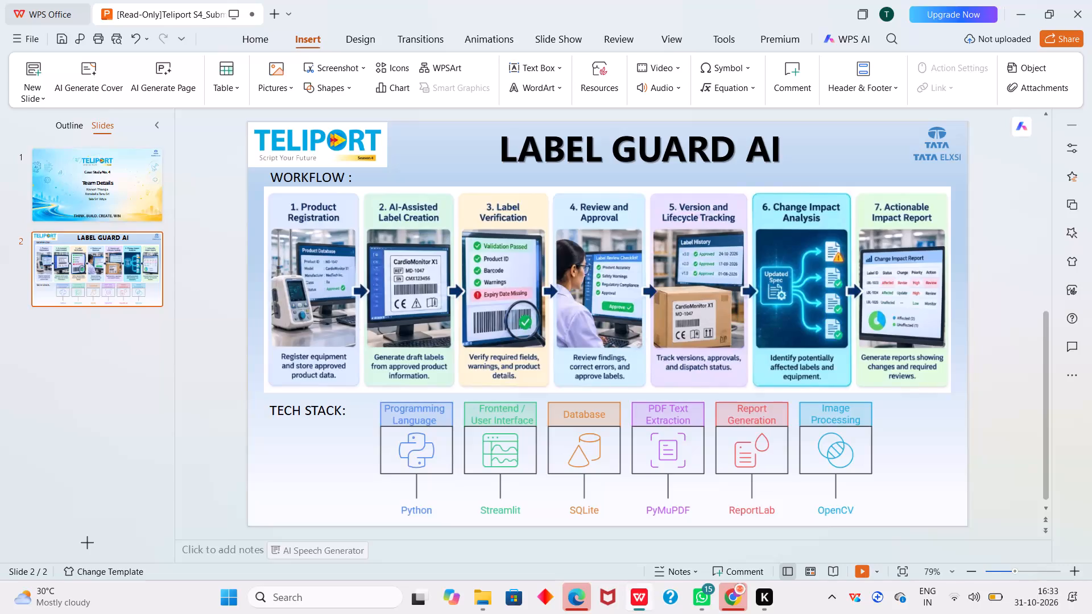
Save the edited read-only presentation, bringing up the Save As dialog for storing it as a separate file.
key(super+s)
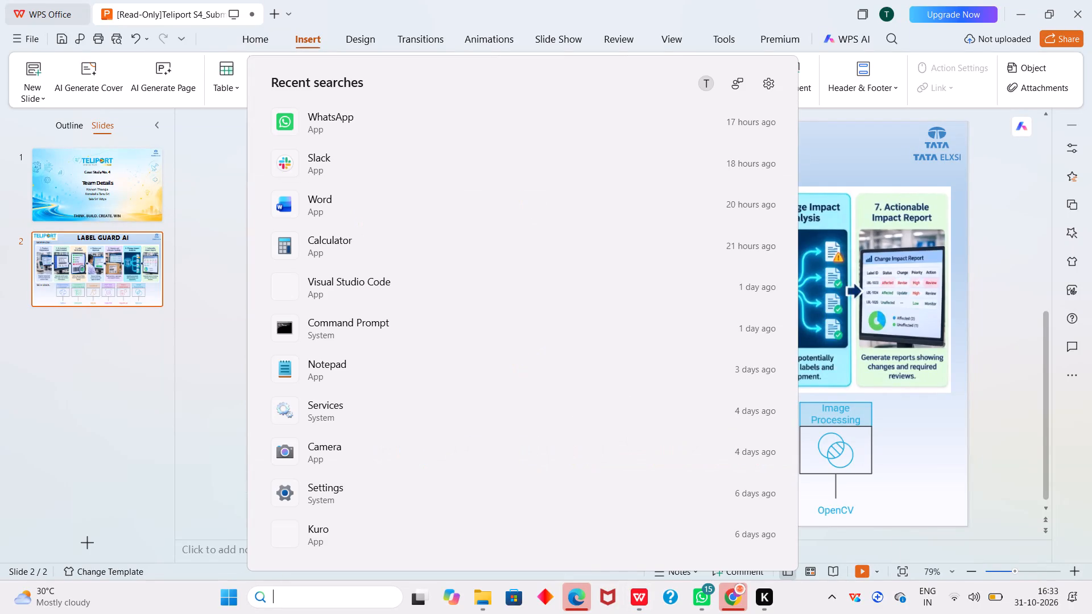
click(975, 246)
key(ctrl+s)
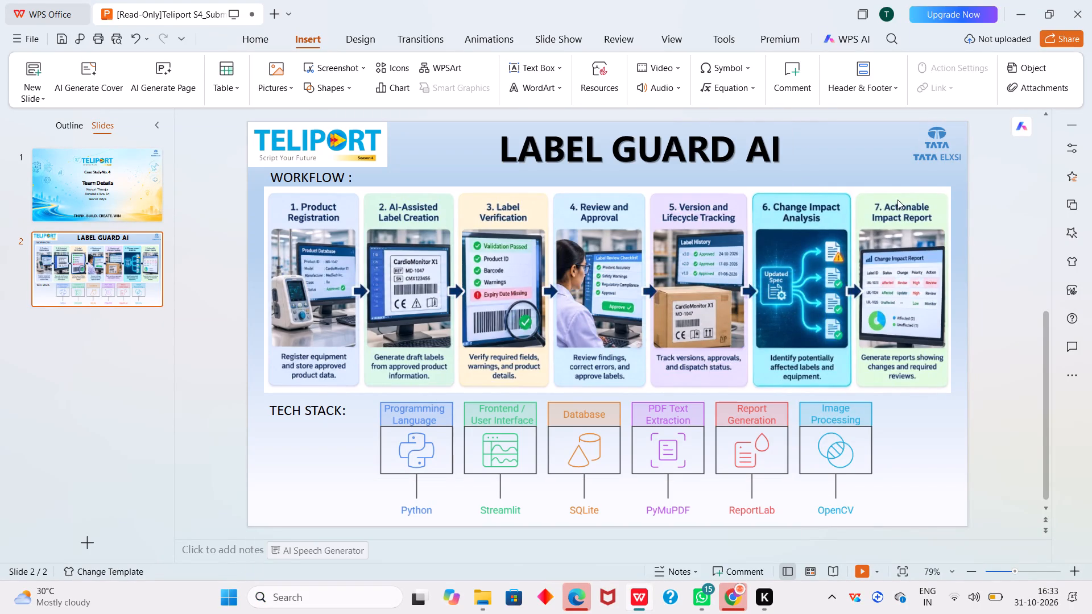
click(671, 311)
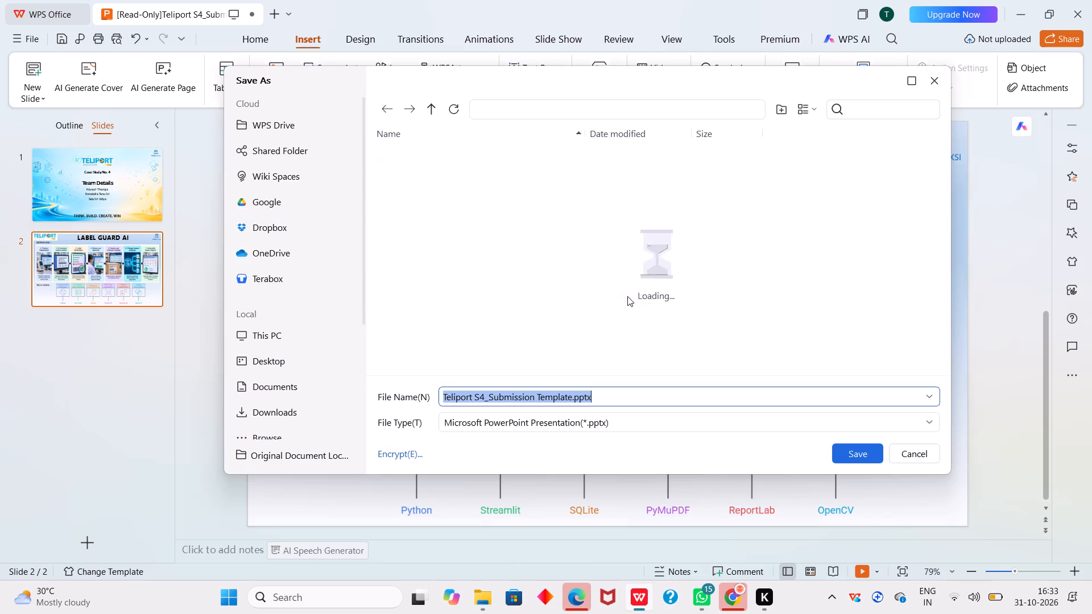
Save the presentation to the Desktop folder under the file name LABEL GUARD AI, replacing the suggested template name.
click(595, 394)
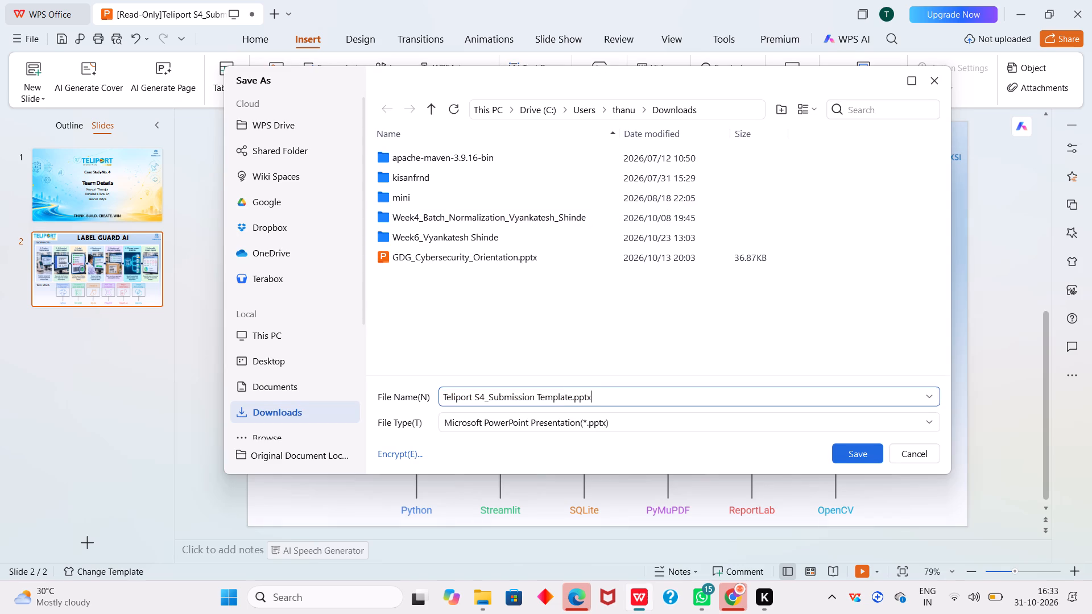
key(BackSpace)
key(BackSpace)
key(BackSpace)
key(BackSpace)
key(BackSpace)
key(BackSpace)
key(BackSpace)
key(BackSpace)
key(BackSpace)
key(BackSpace)
key(BackSpace)
key(BackSpace)
key(BackSpace)
key(BackSpace)
key(BackSpace)
key(BackSpace)
key(BackSpace)
key(BackSpace)
key(BackSpace)
key(BackSpace)
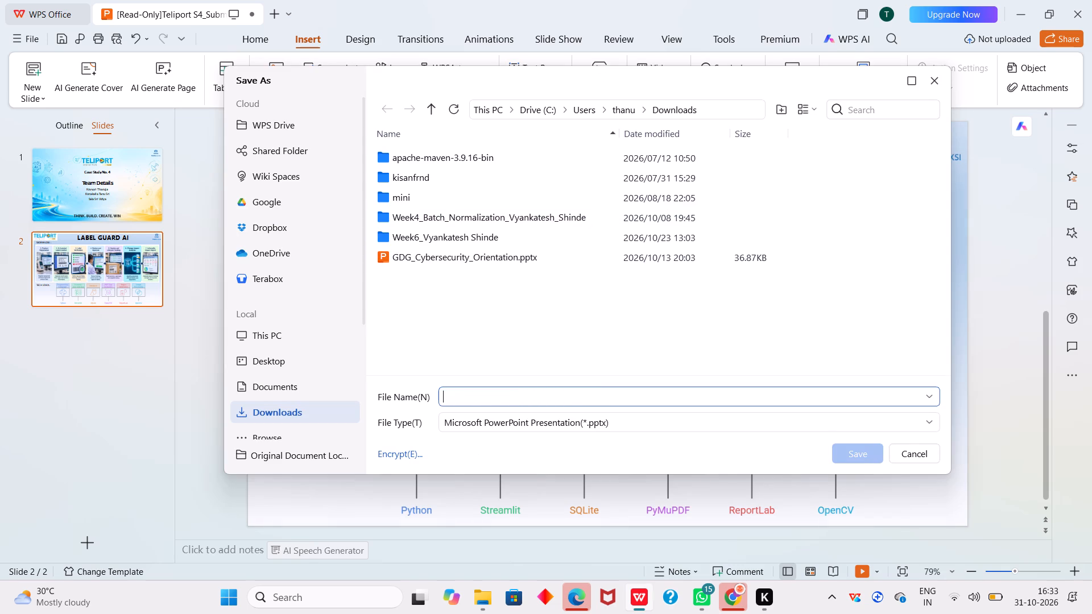
text(LABLE)
key(space)
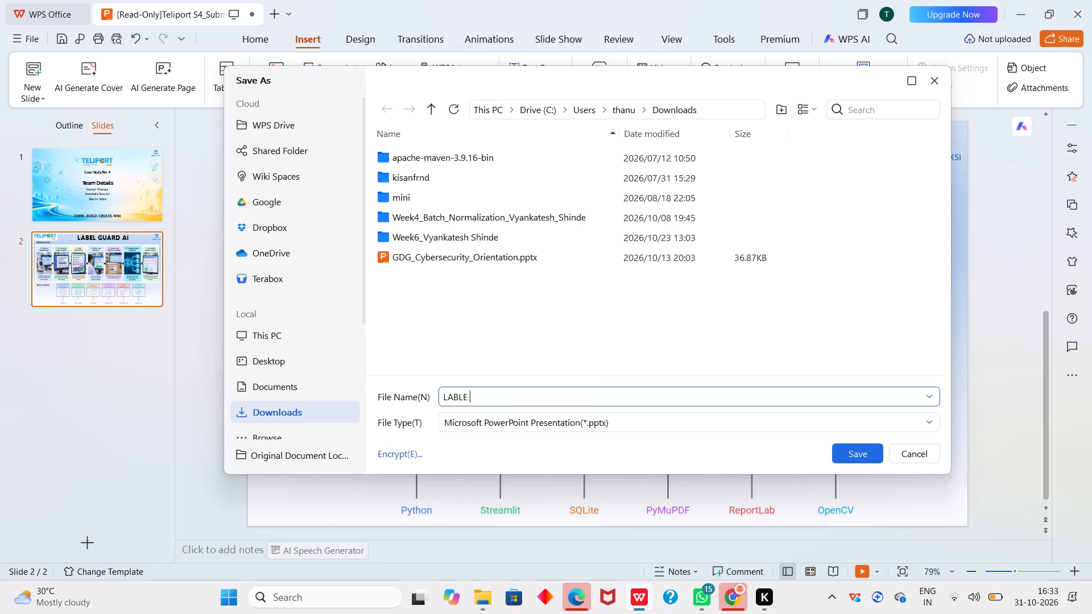
key(BackSpace)
key(BackSpace)
key(BackSpace)
text(EL GUARD AI)
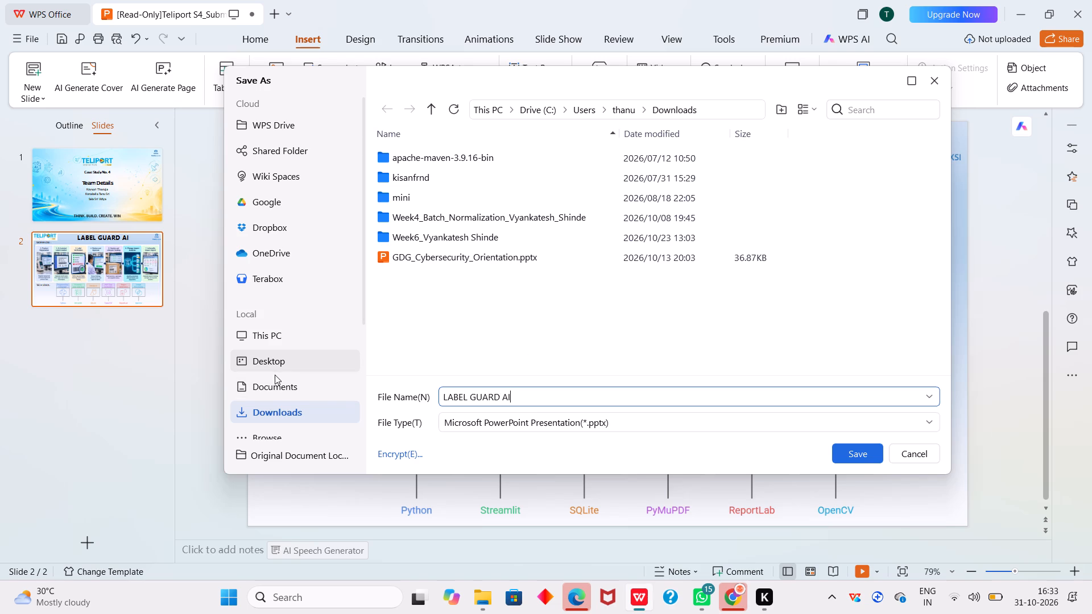
click(281, 363)
click(863, 451)
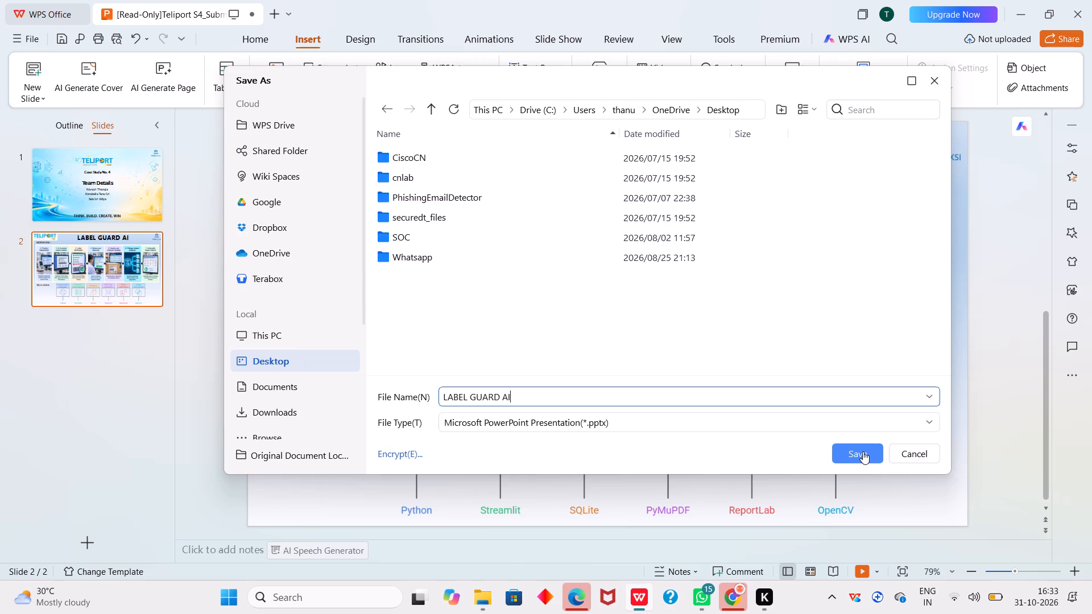